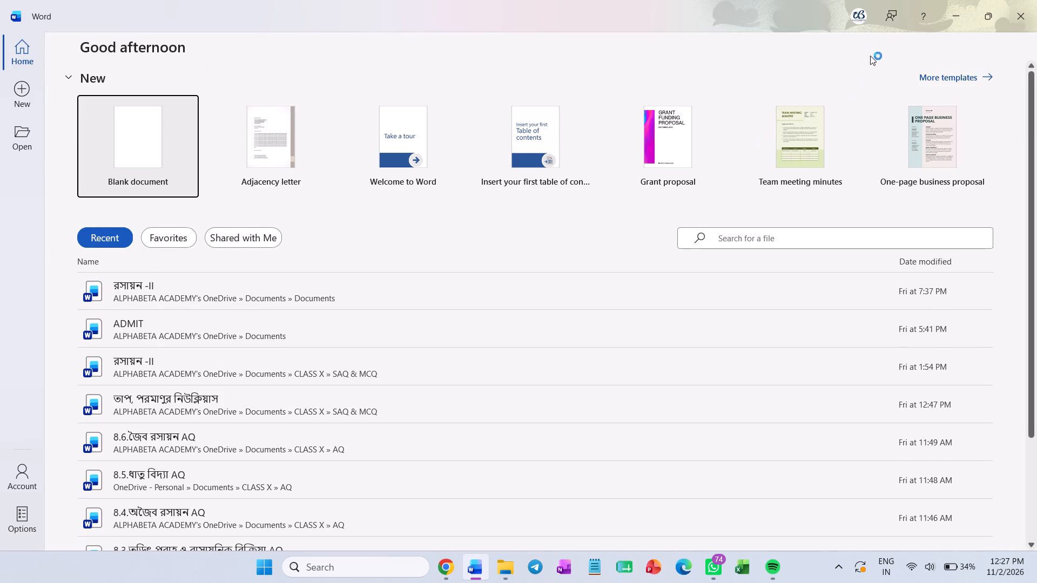
left_click(134, 146)
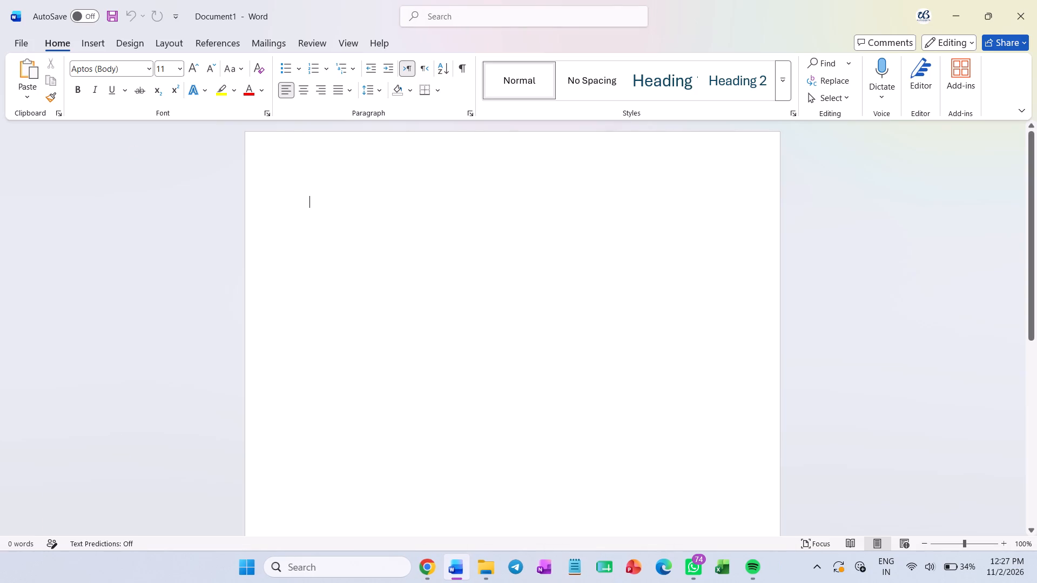
key("ctrl+v")
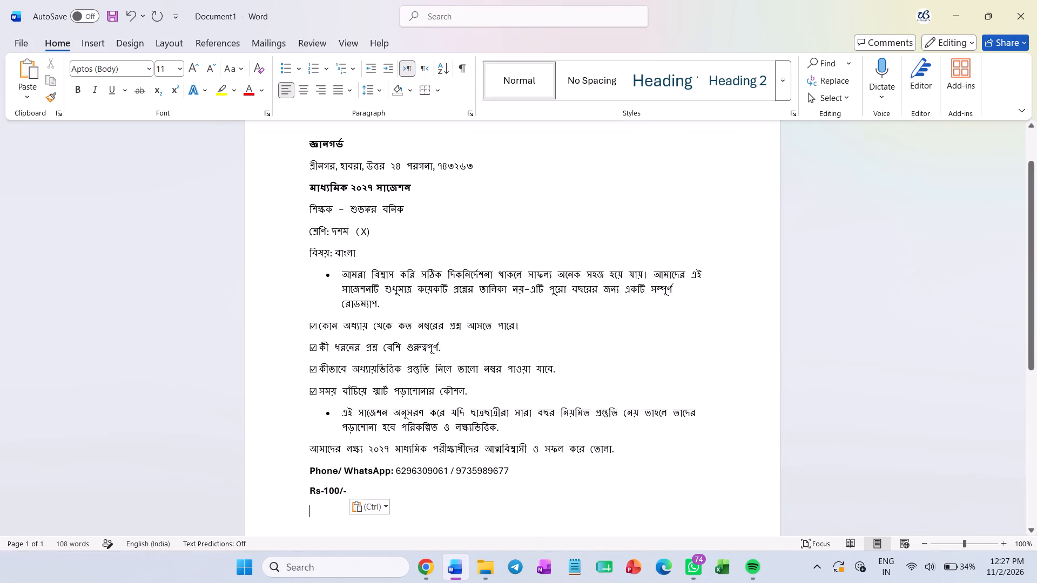
scroll(413, 240, "up", 4)
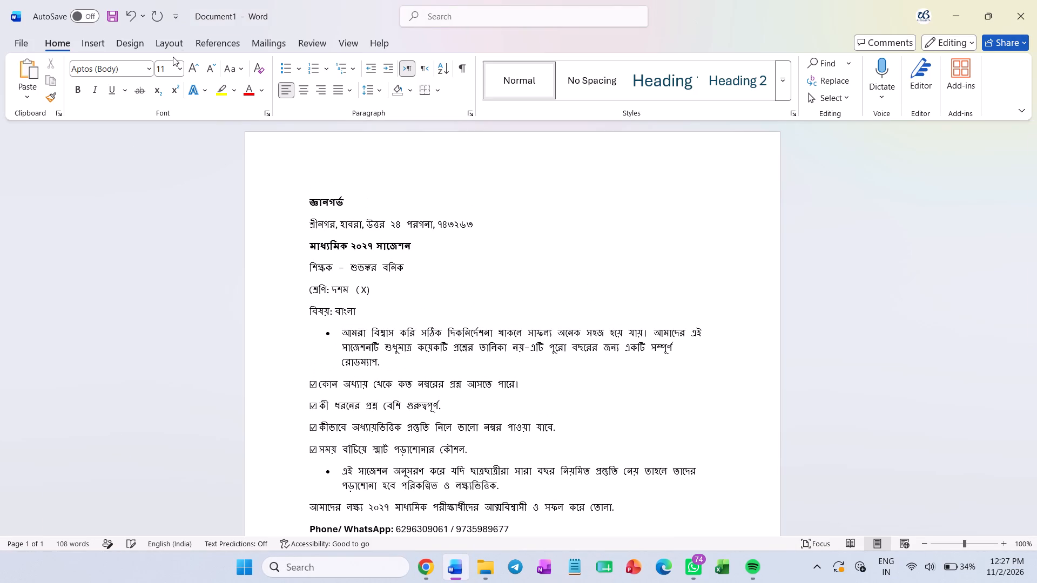
Set the document's page margins to the Narrow preset.
left_click(173, 47)
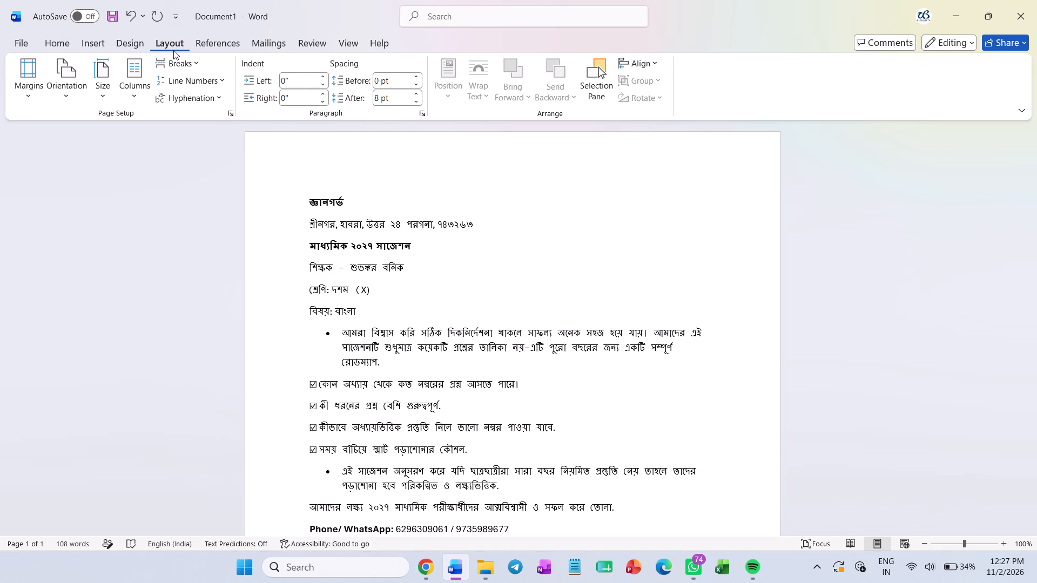
left_click(109, 88)
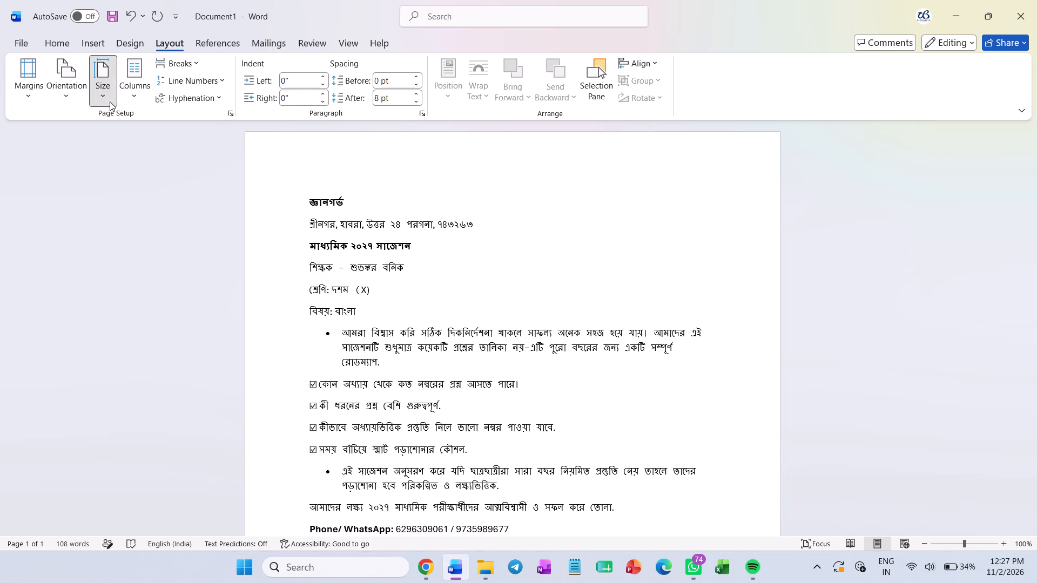
left_click(33, 98)
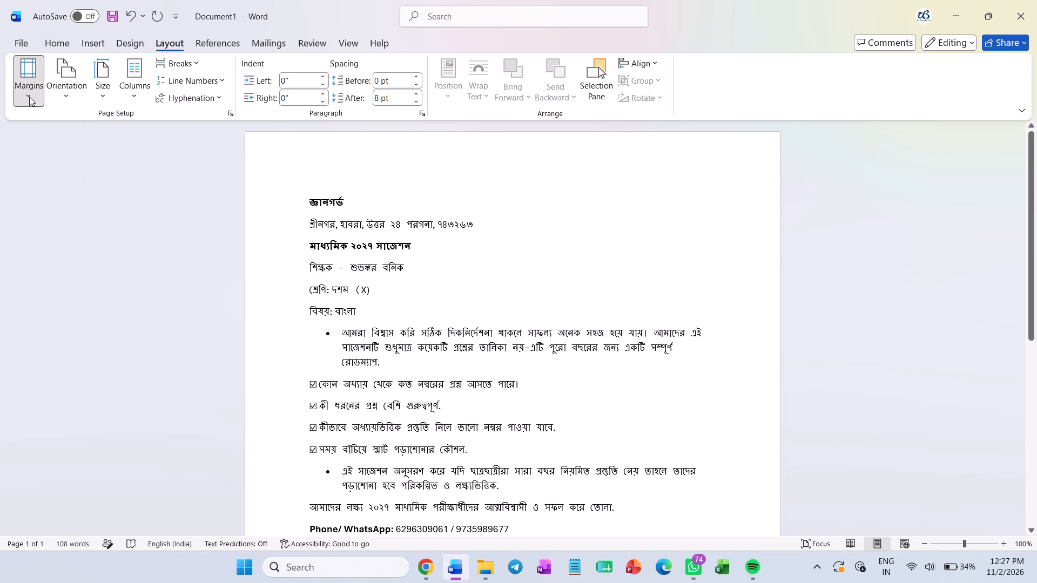
left_click(68, 232)
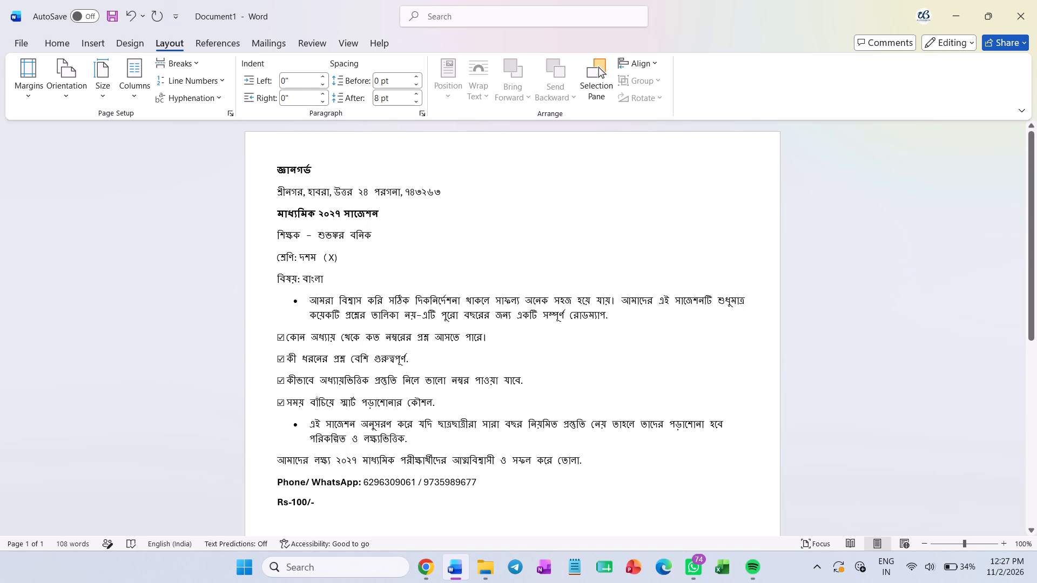
Enlarge the top heading "জ্ঞানগর্ভ" to 72 pt and centre it.
left_click_drag(317, 172, 244, 174)
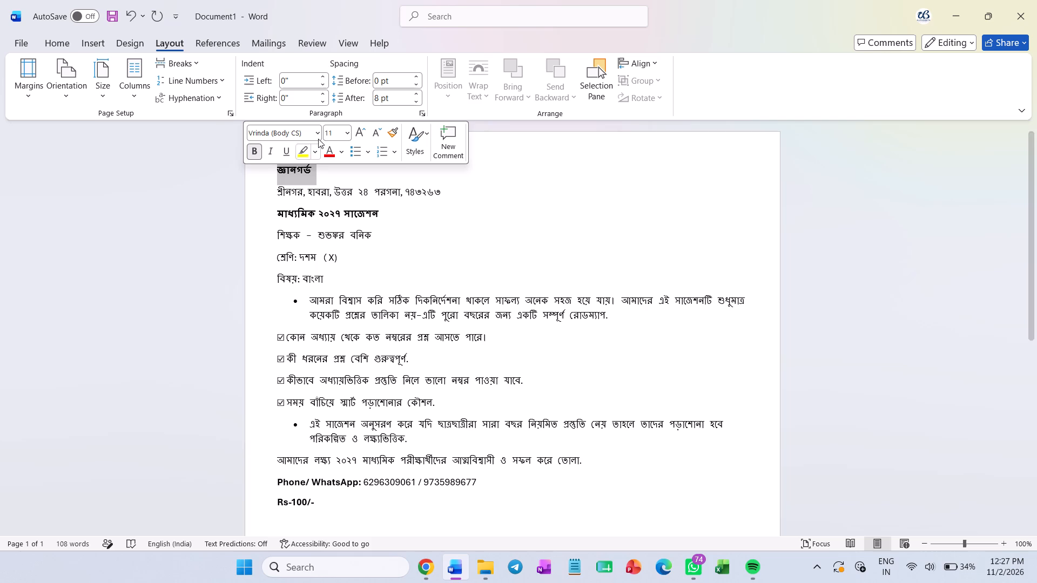
triple_click(359, 128)
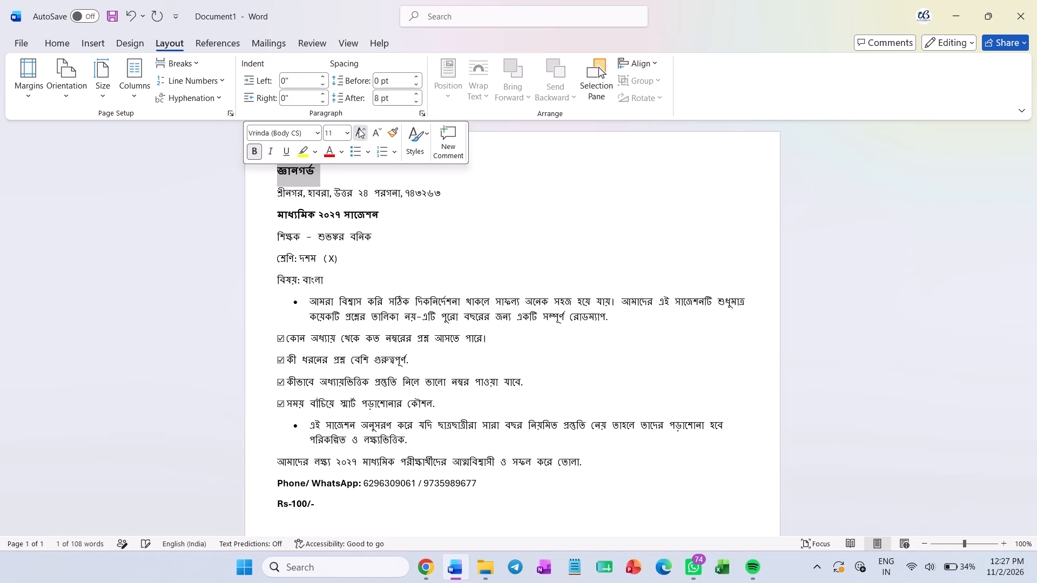
triple_click(359, 128)
triple_click(359, 128)
triple_click(359, 128)
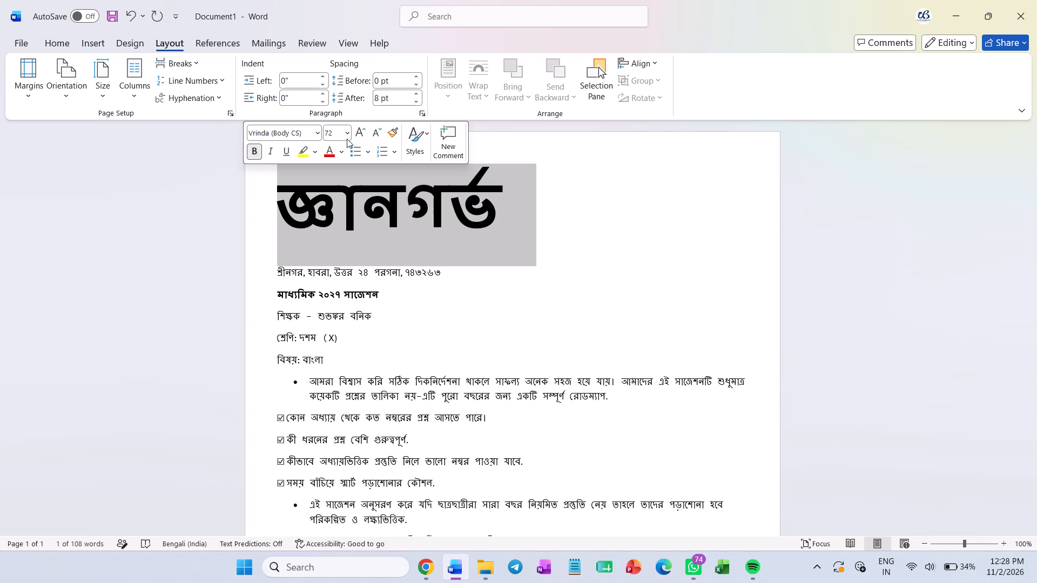
key("ctrl+e")
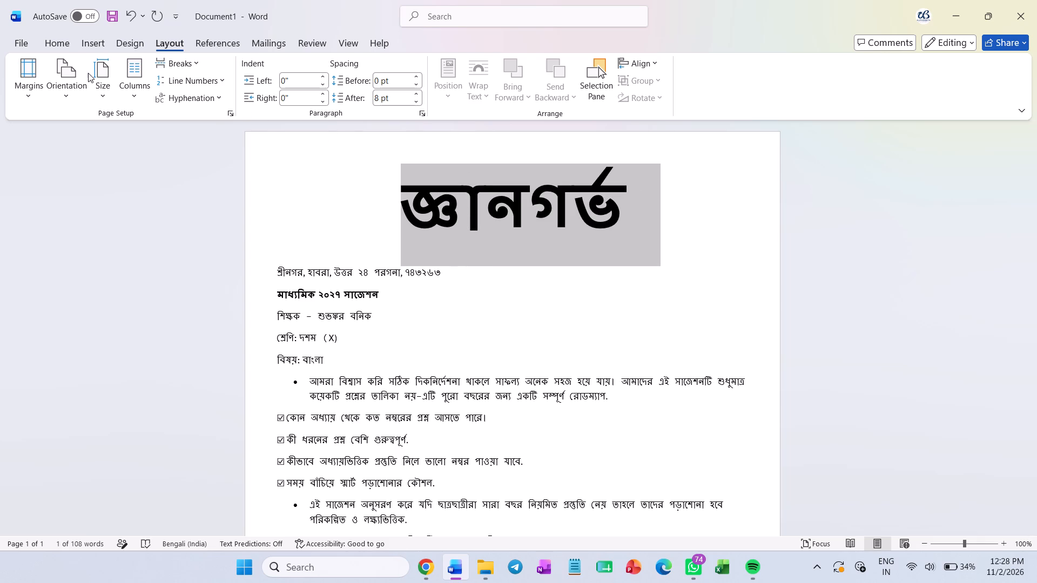
Enlarge the address line beneath the heading to 22 pt and centre it.
left_click(275, 265)
left_click_drag(275, 265, 389, 277)
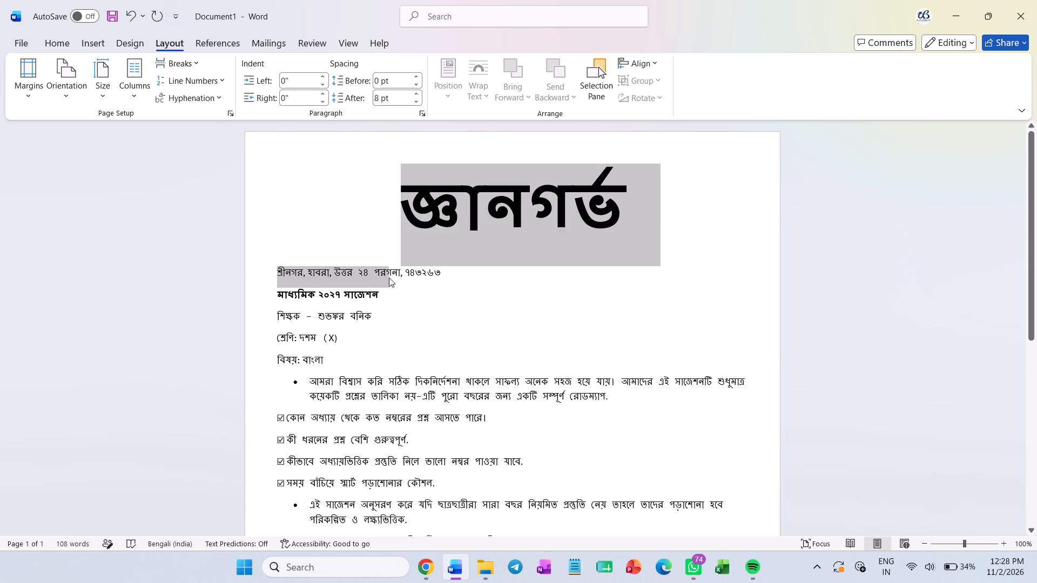
left_click_drag(389, 277, 448, 280)
left_click(454, 279)
left_click_drag(454, 279, 368, 280)
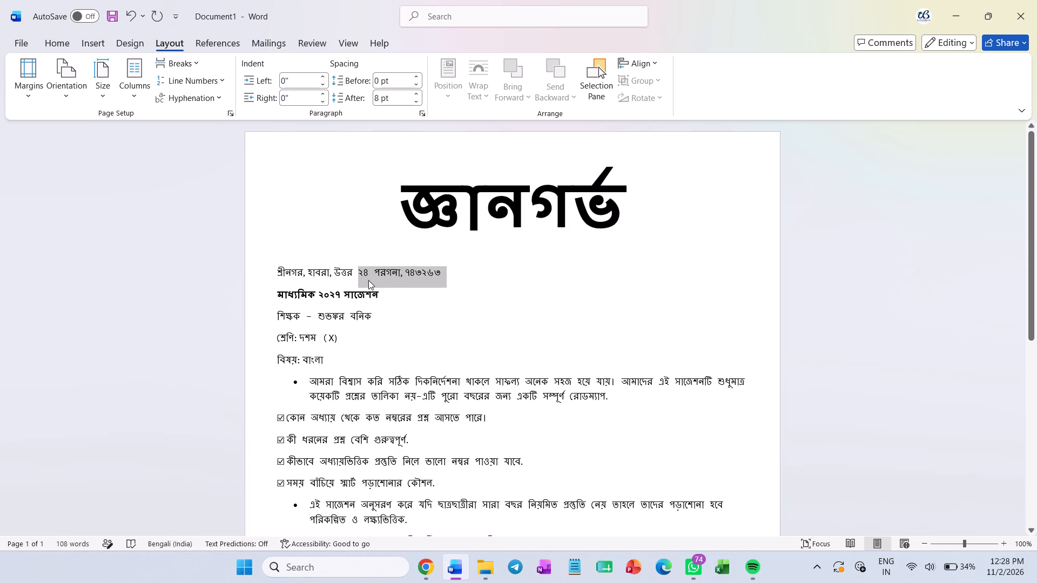
left_click_drag(368, 280, 287, 280)
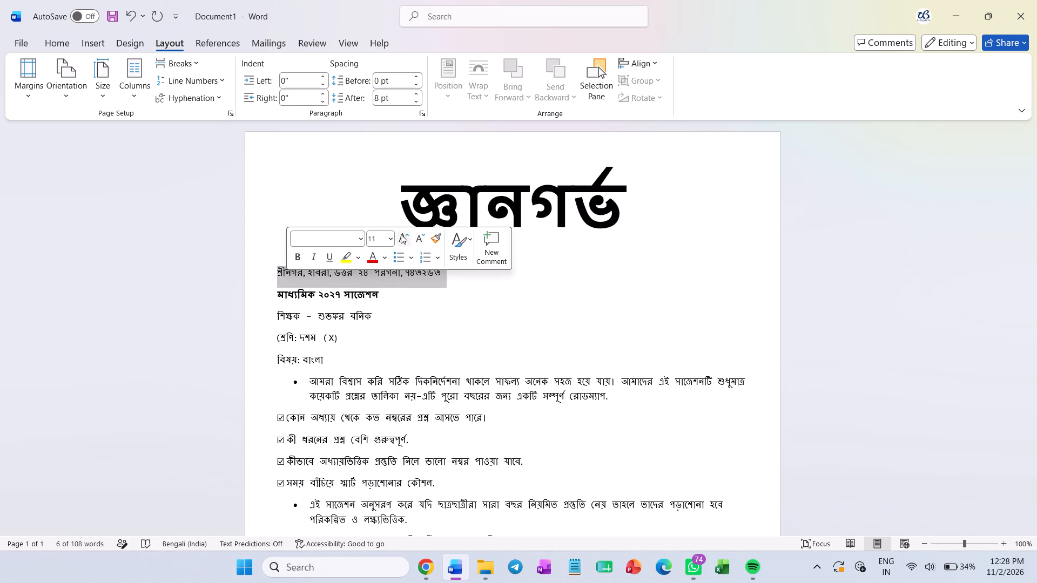
triple_click(403, 235)
left_click(403, 235)
left_click(403, 235)
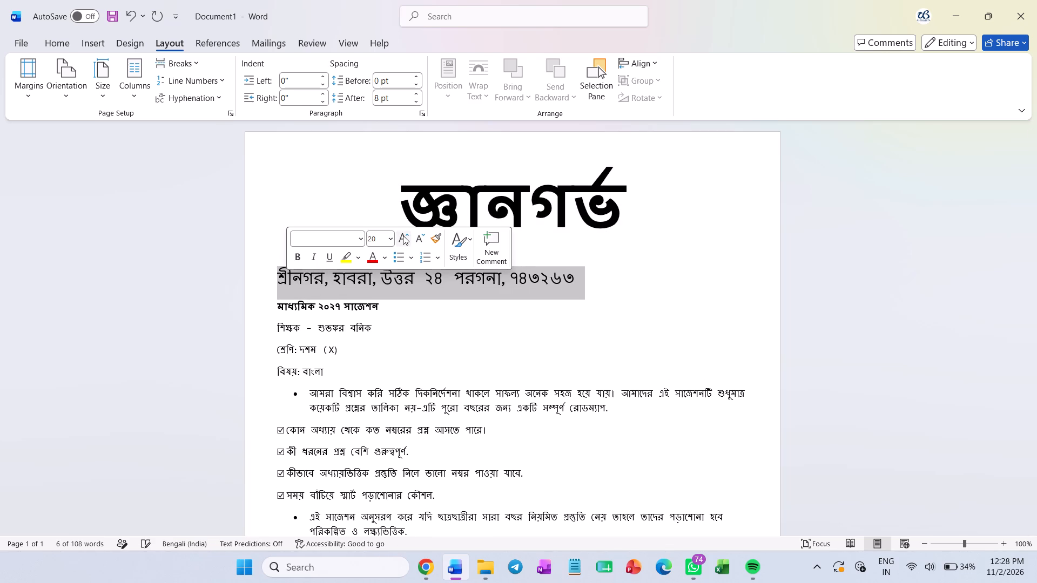
left_click(403, 235)
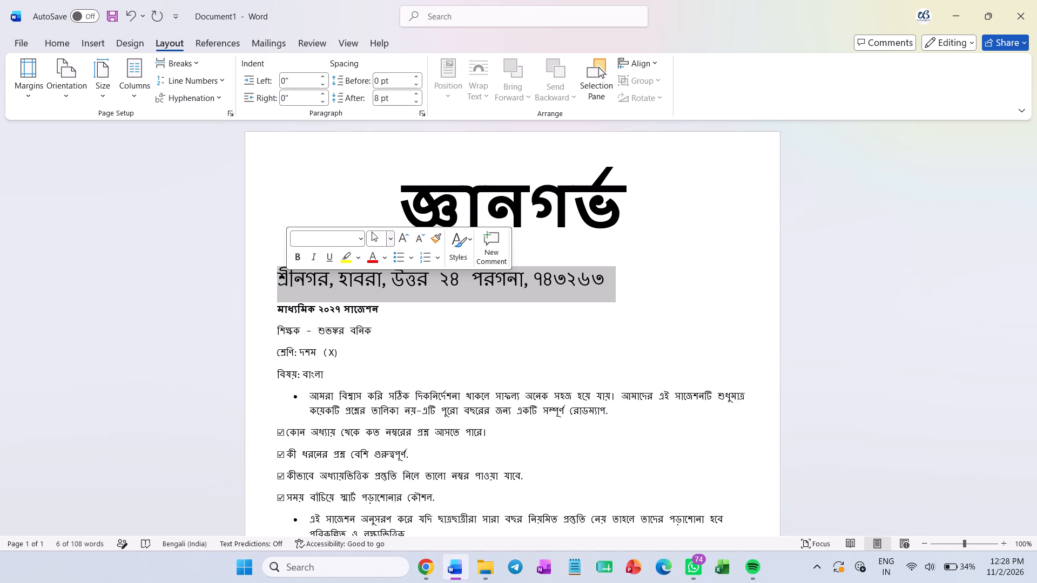
key("ctrl+e")
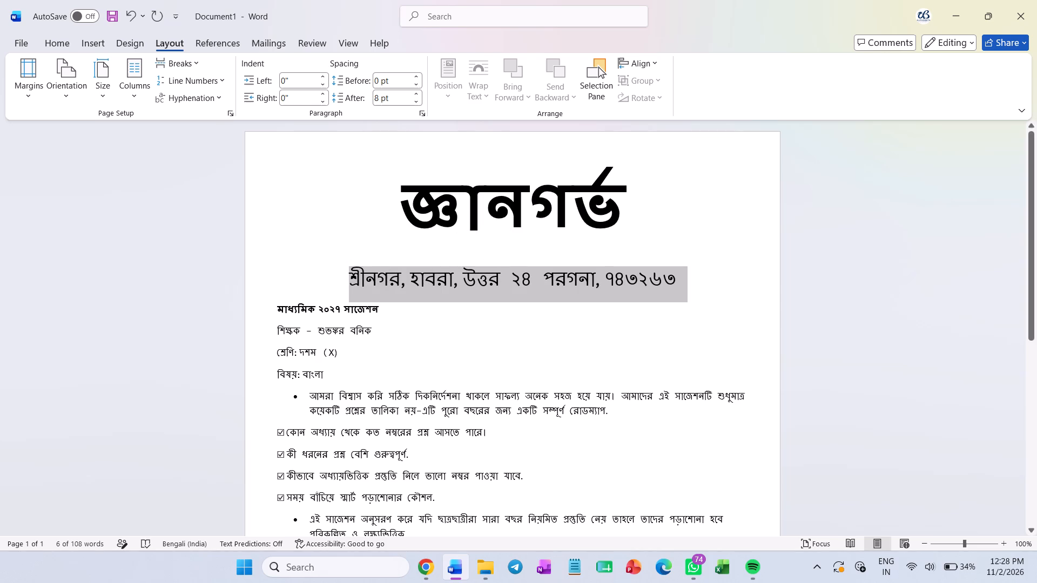
Replace the bold line "মাধ্যমিক ২০২৭ সাজেশন" with "তৃতীয়", using the Bangla Phonetic keyboard layout.
left_click_drag(382, 306, 292, 313)
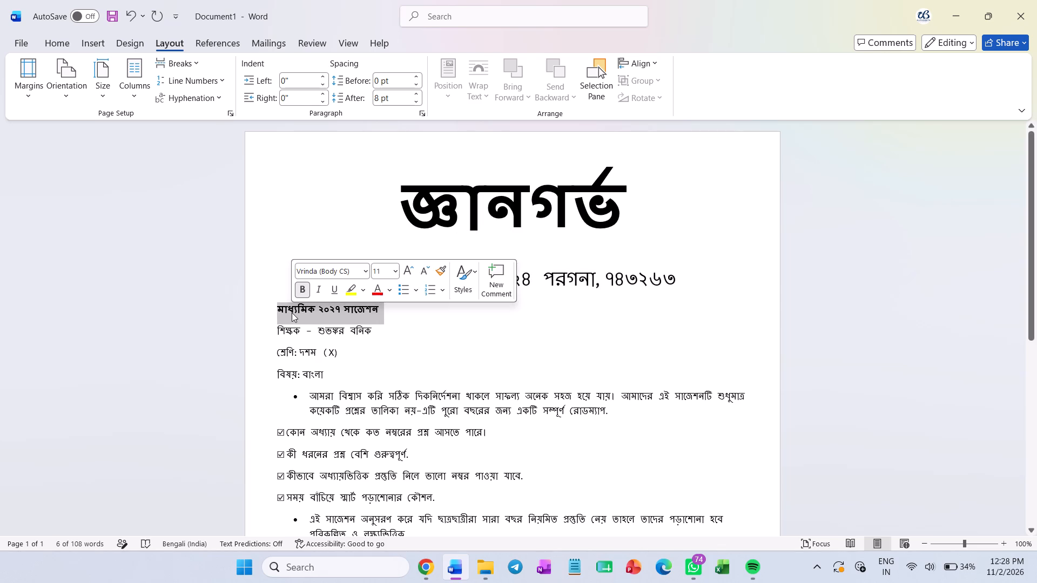
left_click(292, 313)
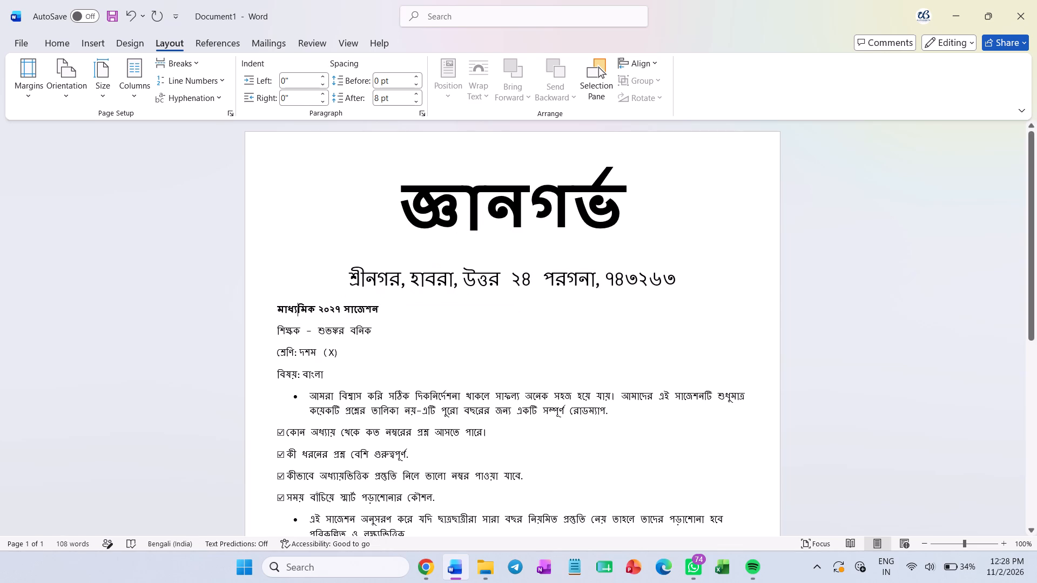
left_click_drag(275, 309, 372, 303)
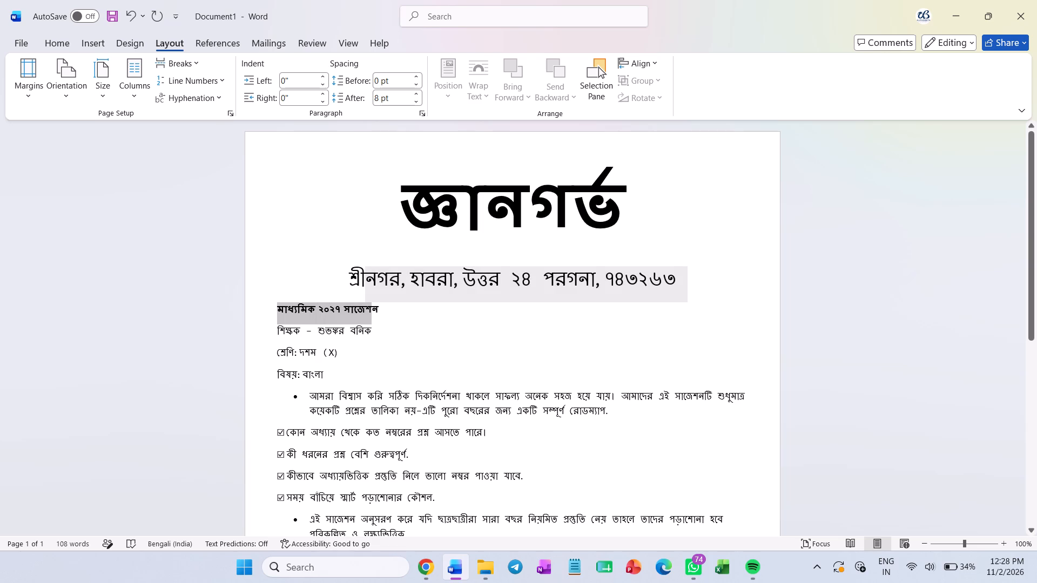
left_click_drag(372, 303, 379, 303)
type("tri")
key("BackSpace")
key("BackSpace")
key("BackSpace")
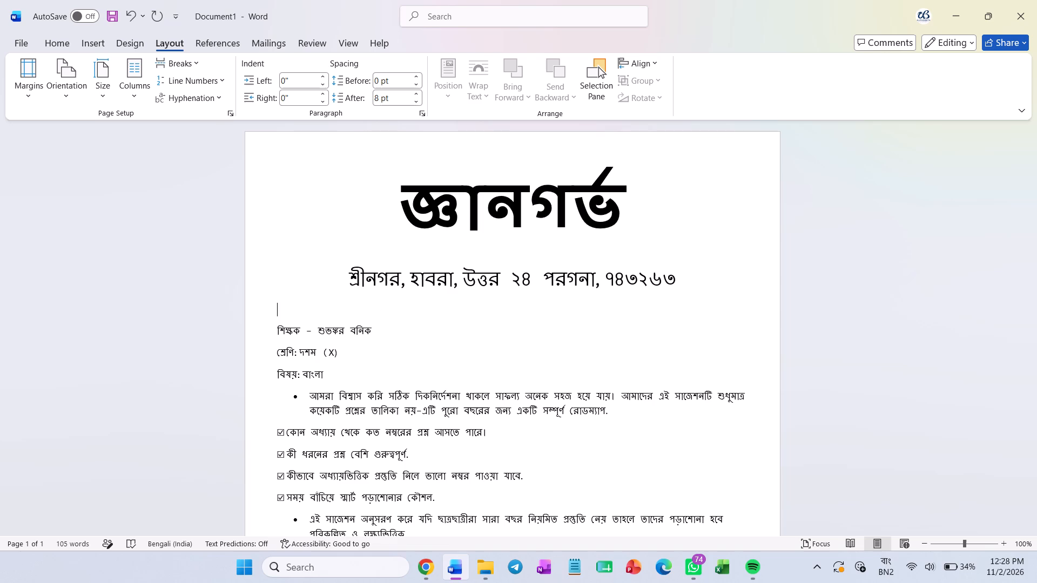
left_click(882, 571)
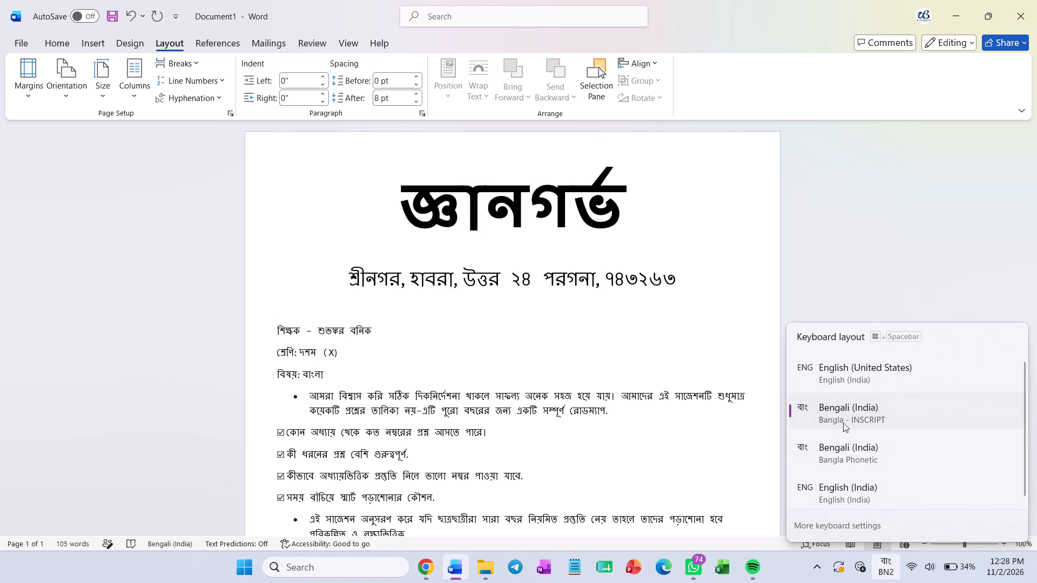
left_click(845, 459)
type("tri")
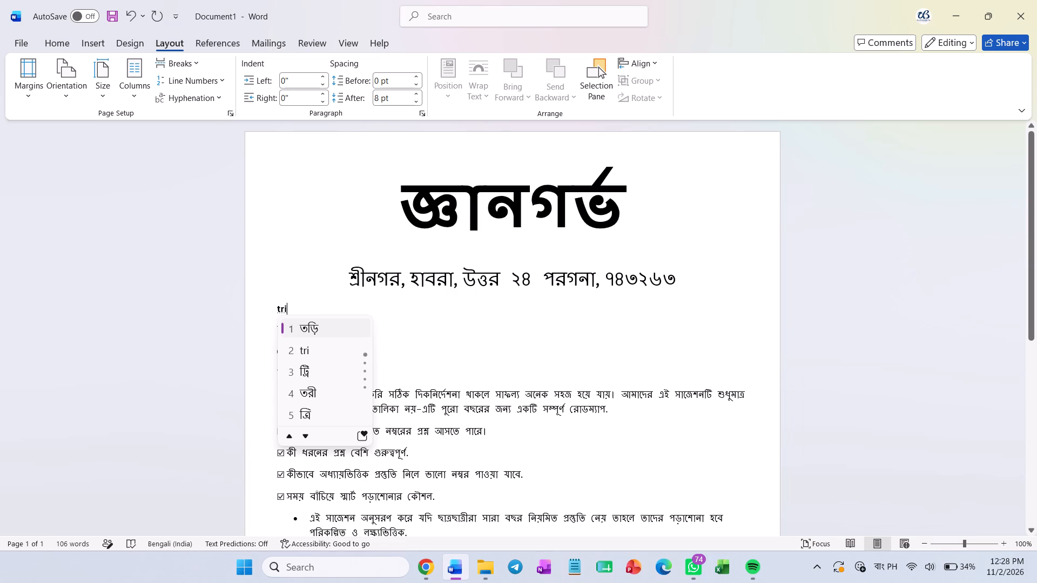
type("ti")
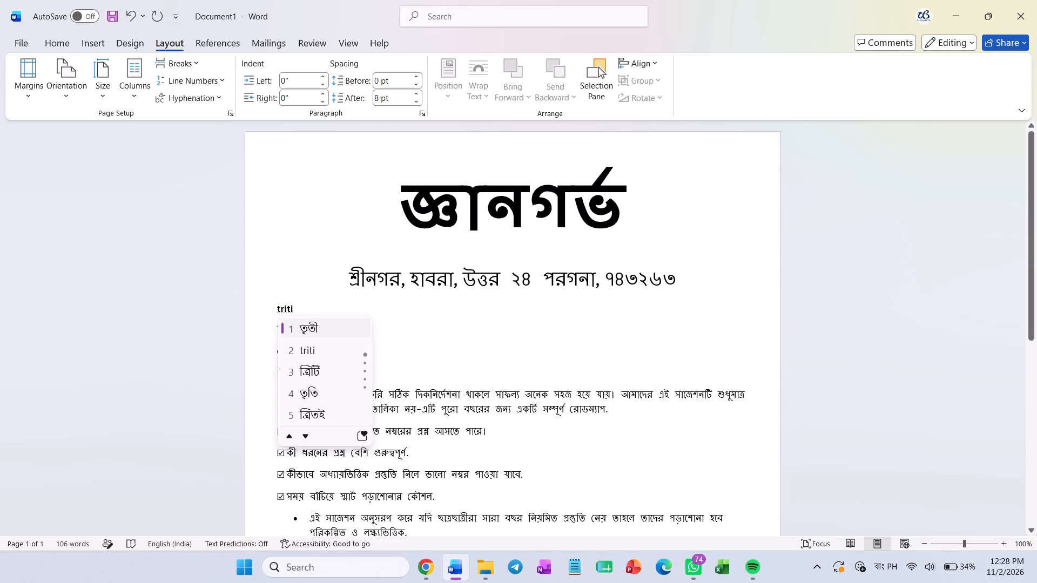
type("y")
key("space")
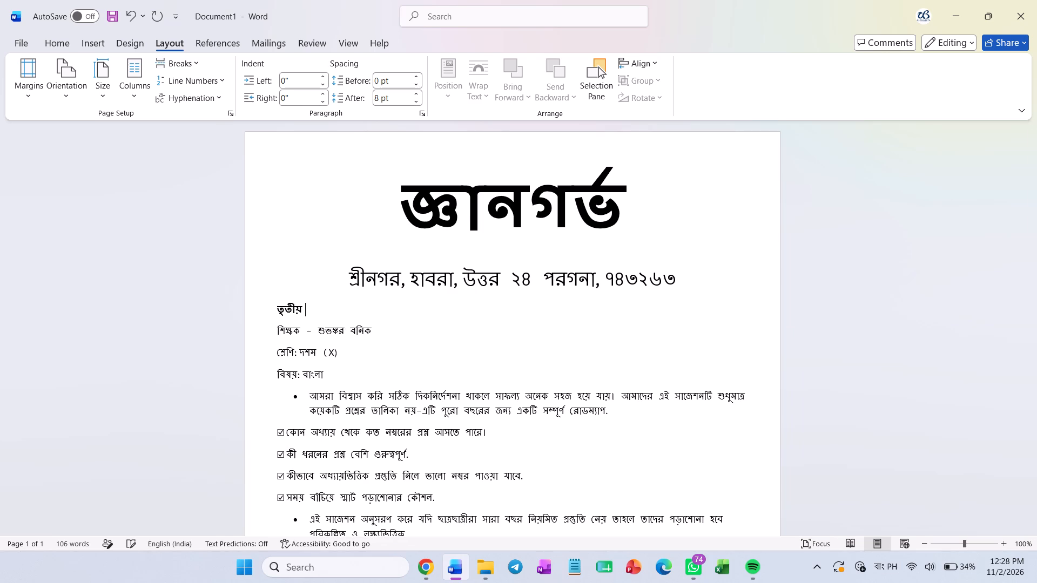
Enter "parbik" after "তৃতীয়" and look through the suggested Bengali spellings for the word.
type("parbik")
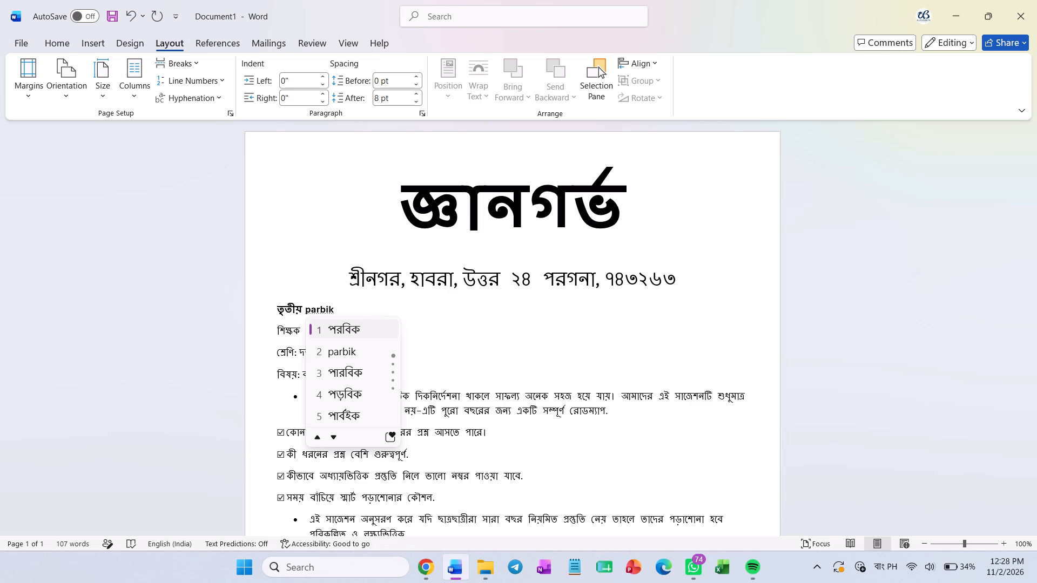
scroll(845, 460, "down", 4)
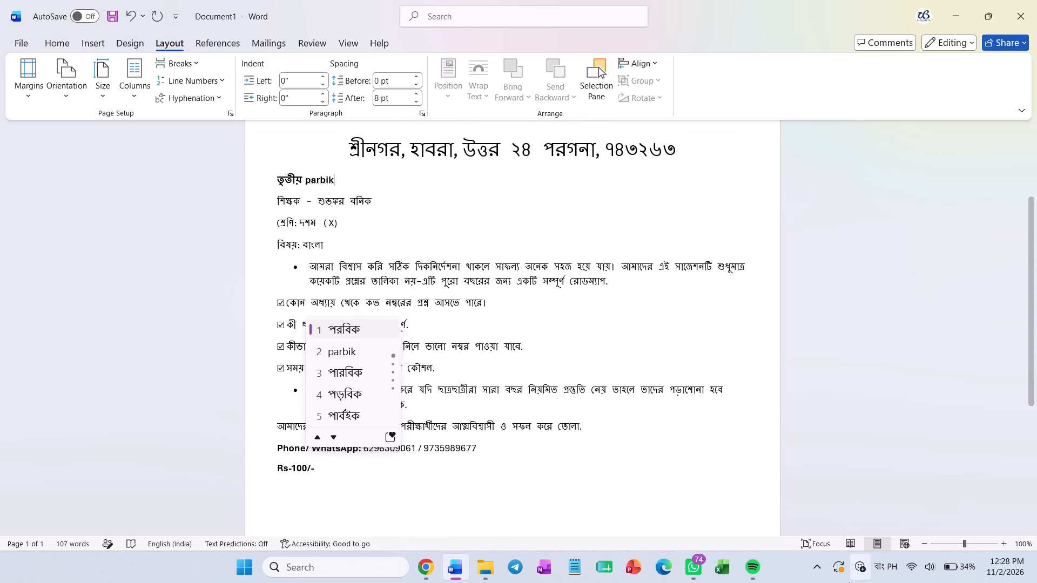
scroll(359, 385, "down", 4)
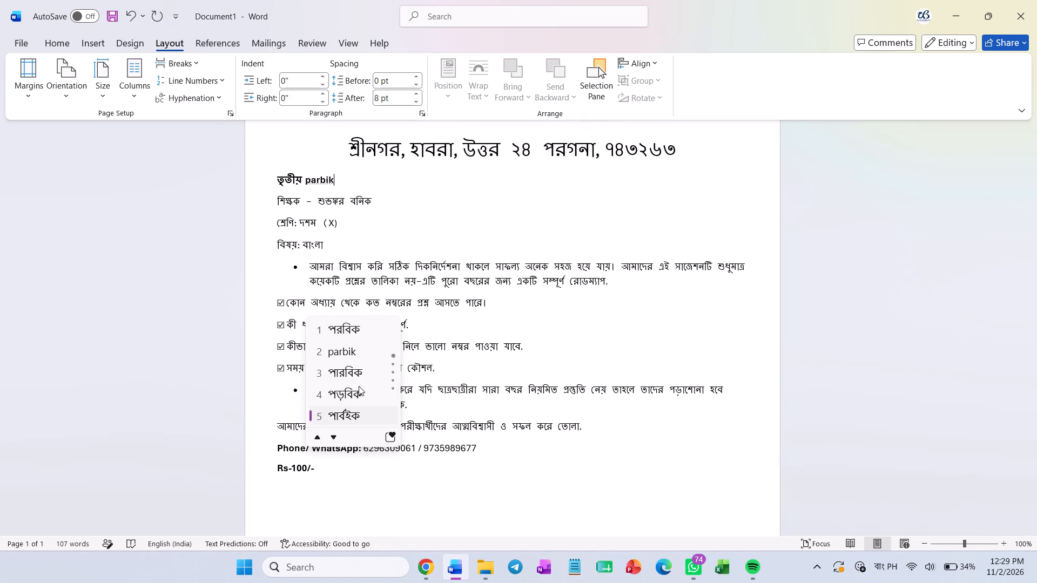
scroll(359, 386, "down", 8)
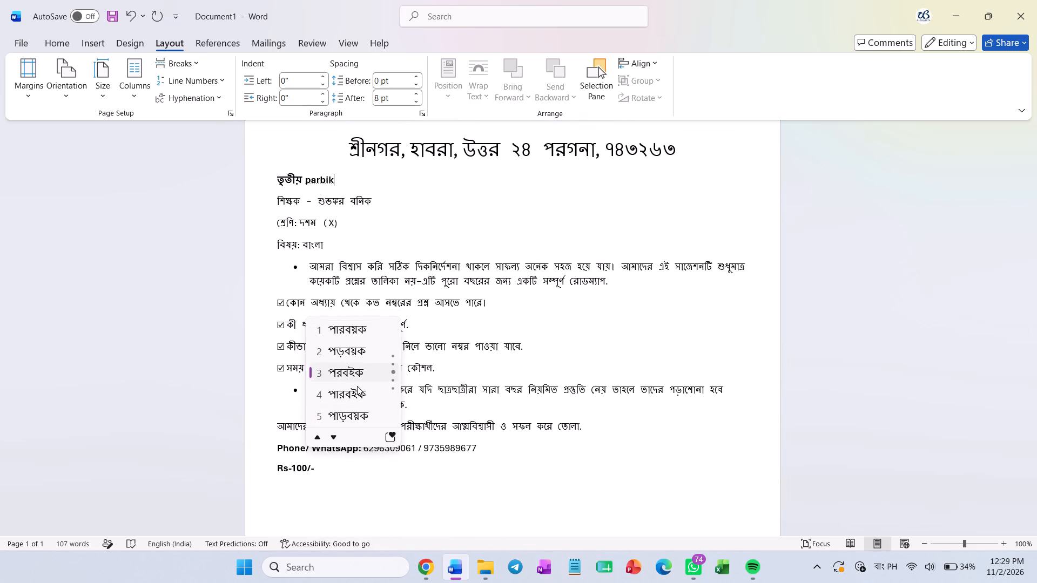
scroll(357, 386, "down", 15)
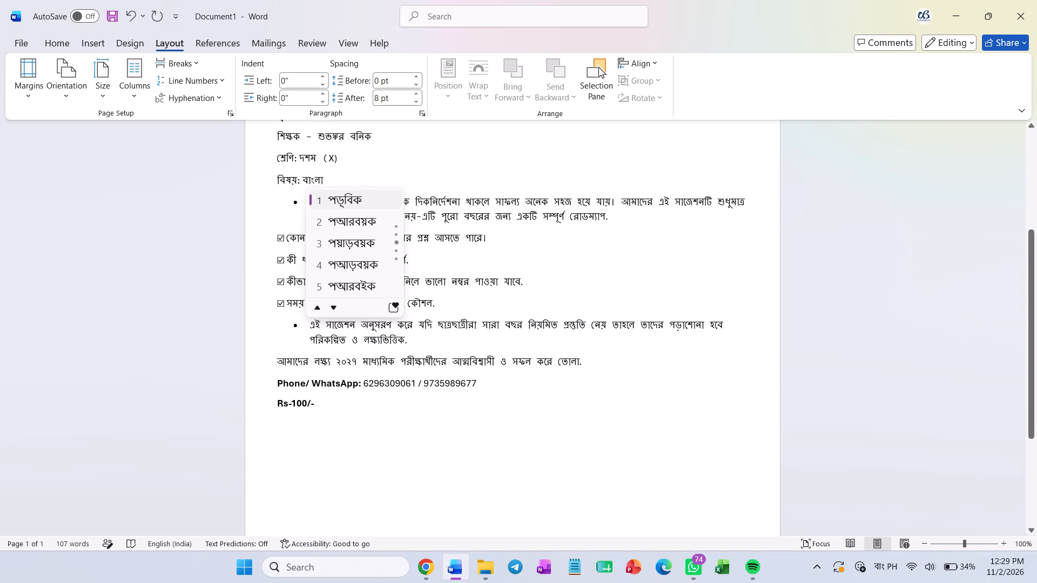
Delete the trailing hyphen from the price line "Rs-100/-".
left_click(477, 433)
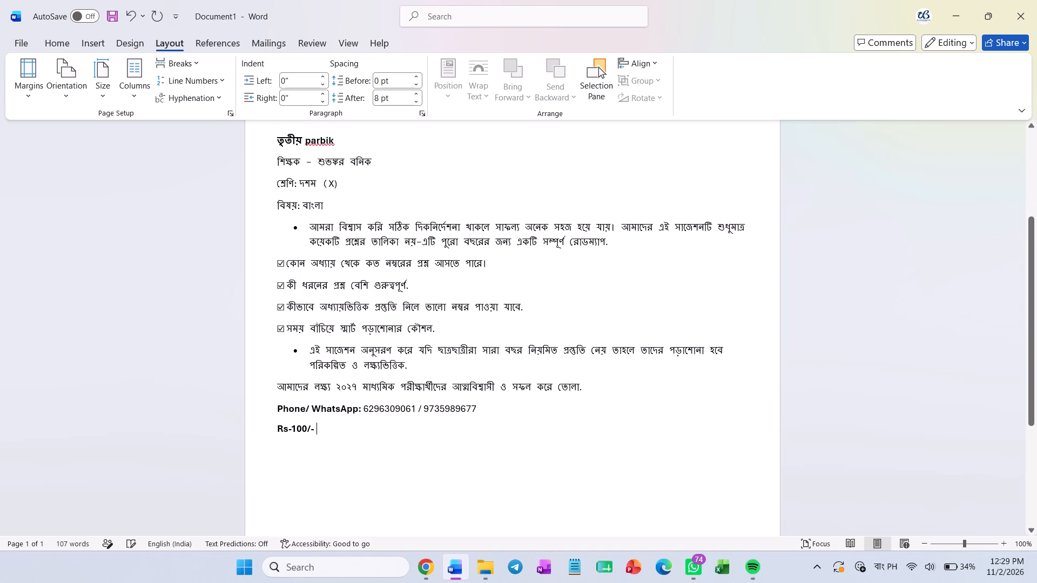
key("BackSpace")
key("BackSpace")
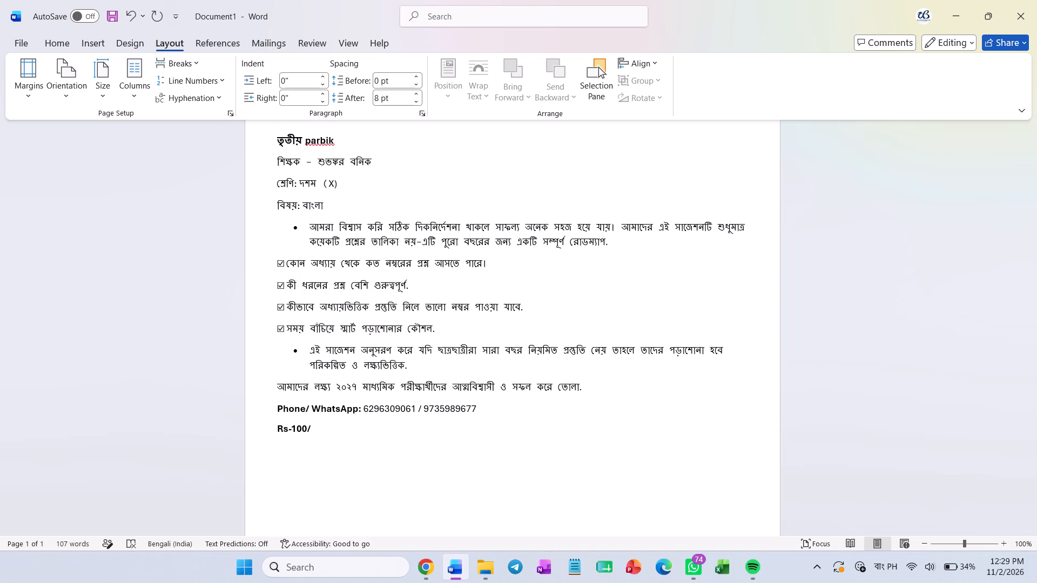
Delete the Latin-letter word "parbik" after "তৃতীয়" in the title line.
left_click(381, 138)
key("BackSpace")
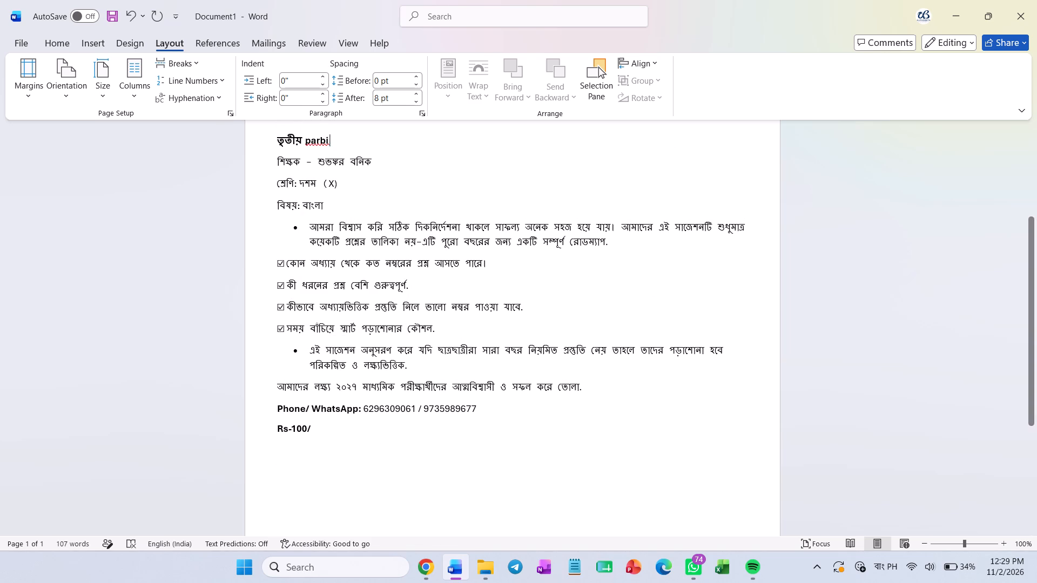
key("BackSpace")
key("BackSpace")
key("BackSpace")
key("BackSpace")
key("BackSpace")
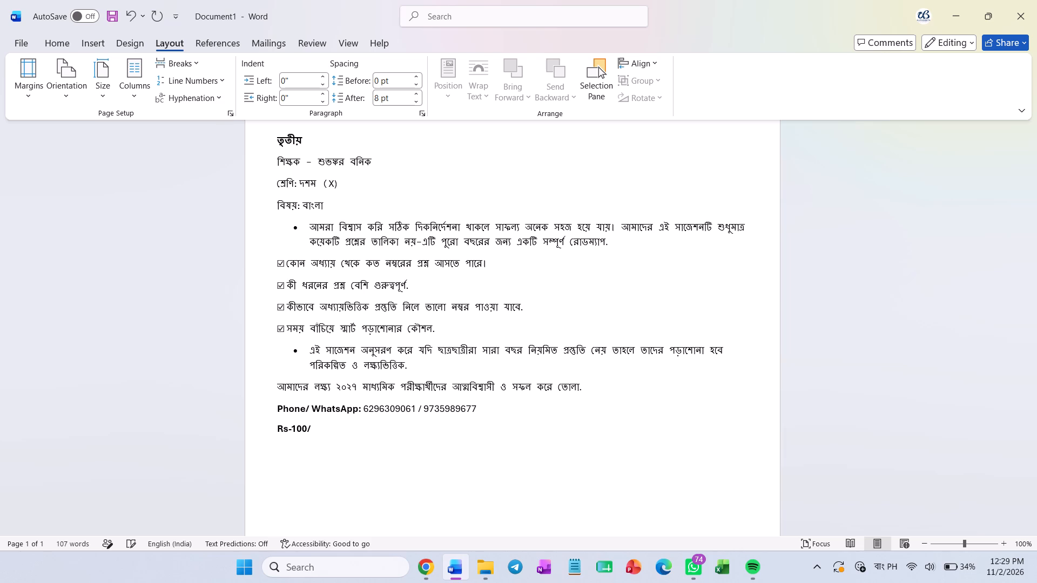
Enter "paarbik" phonetically after "তৃতীয়" and choose the Bengali spelling "পার্বিক" from the suggestions.
type("pa")
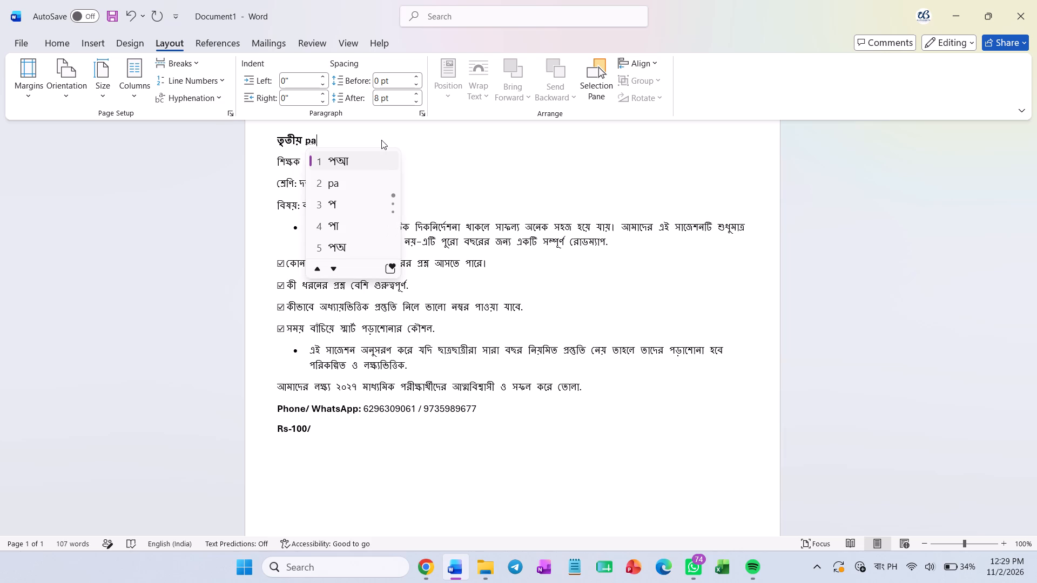
type("ar")
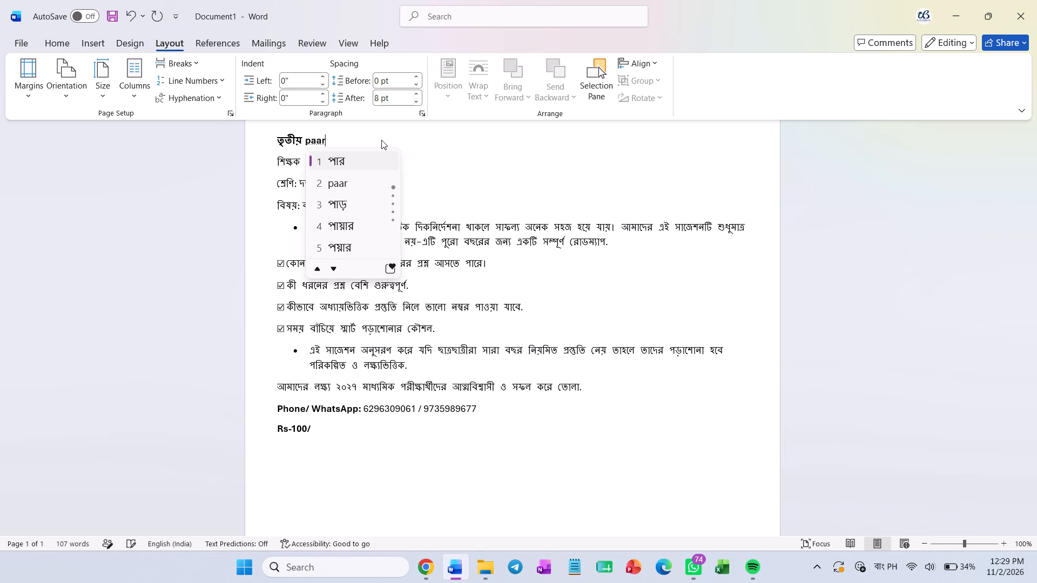
type("bik")
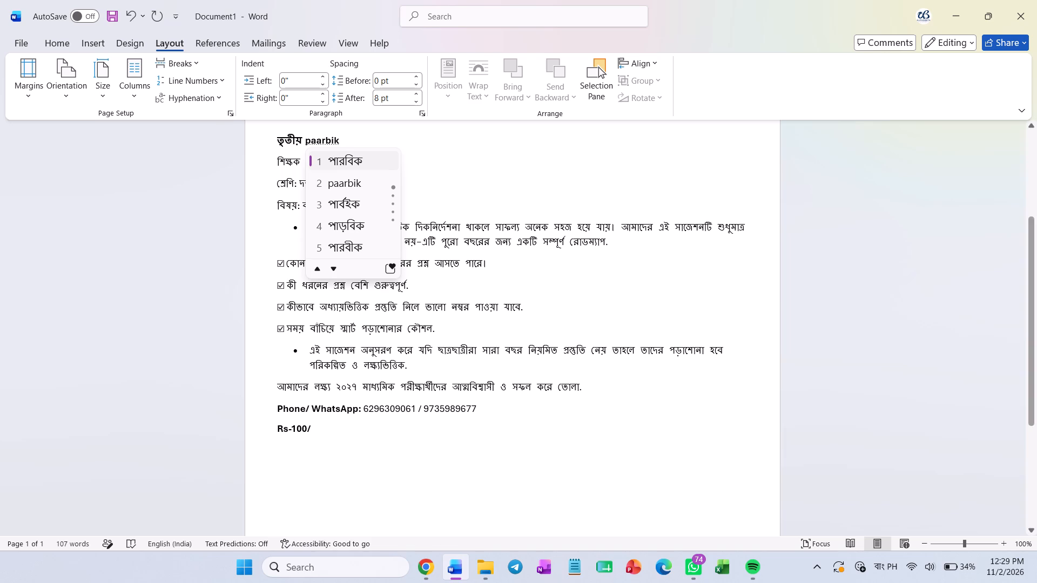
scroll(327, 213, "down", 4)
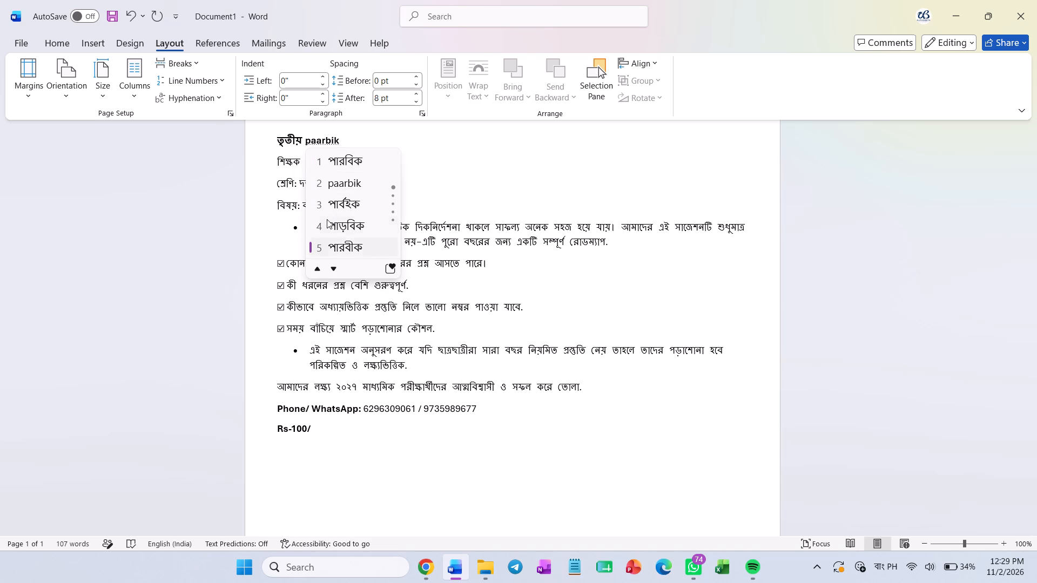
scroll(327, 219, "down", 2)
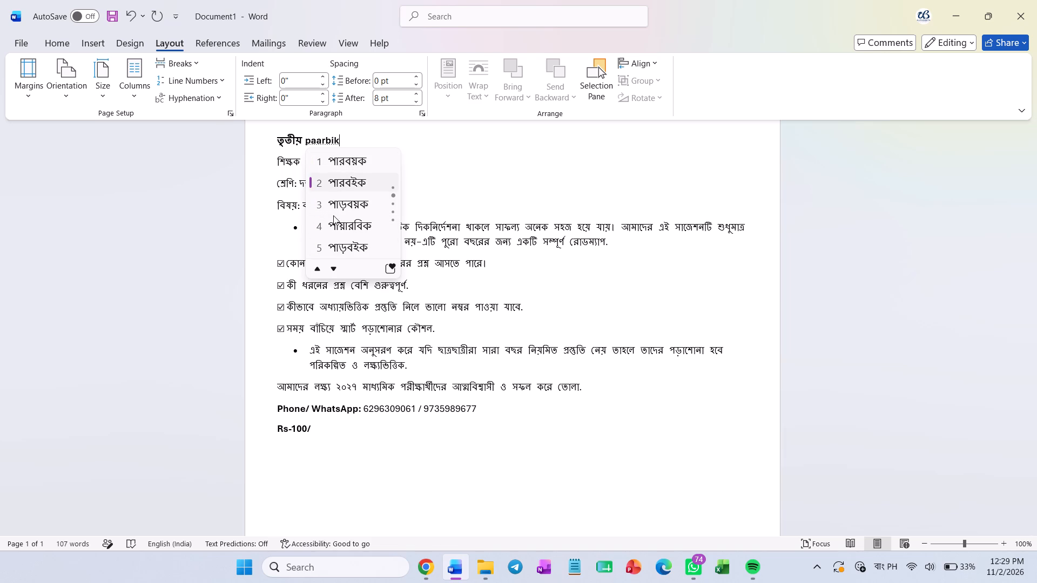
scroll(333, 215, "down", 17)
scroll(348, 212, "down", 15)
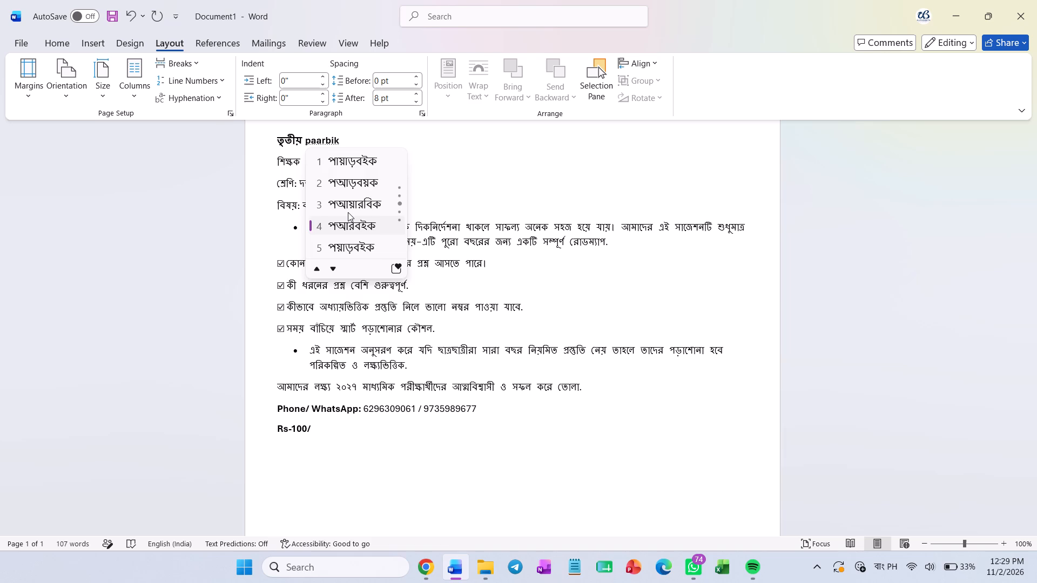
scroll(348, 212, "down", 5)
left_click(350, 247)
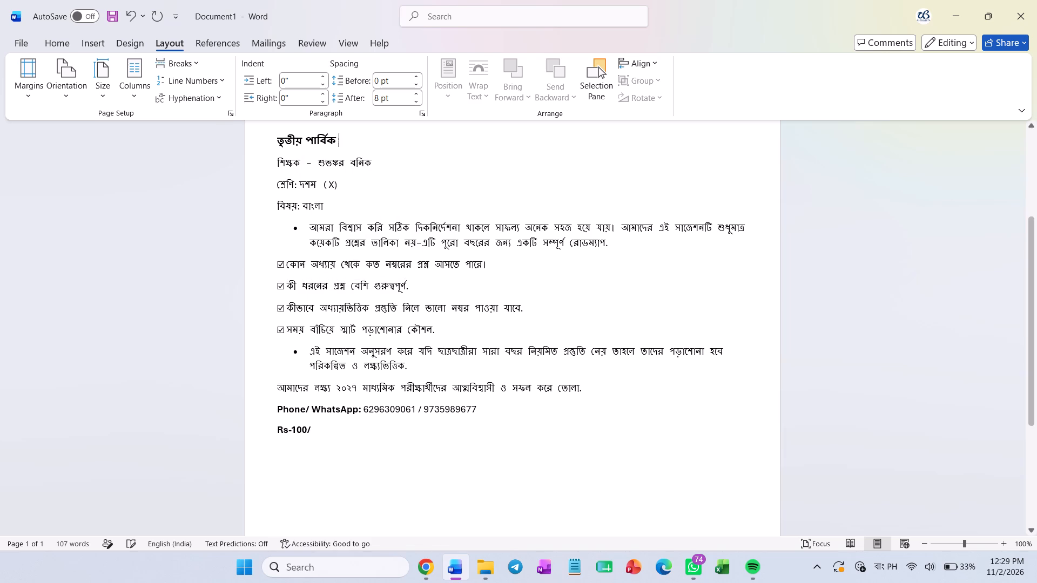
Add the word "মূল্যায়ন" after "তৃতীয় পার্বিক", entering it phonetically as "mulyaon".
type("mulyaon")
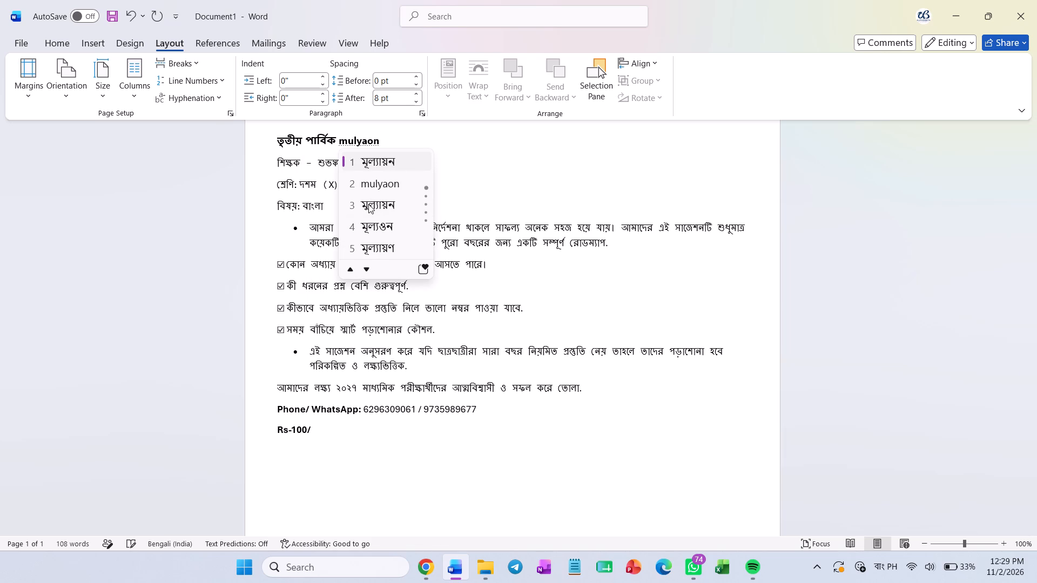
key("space")
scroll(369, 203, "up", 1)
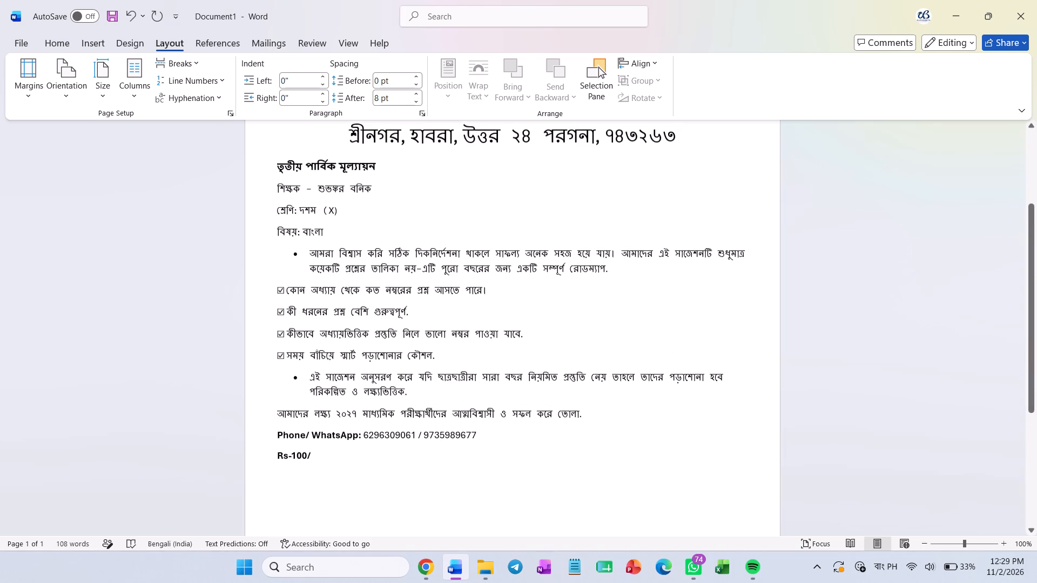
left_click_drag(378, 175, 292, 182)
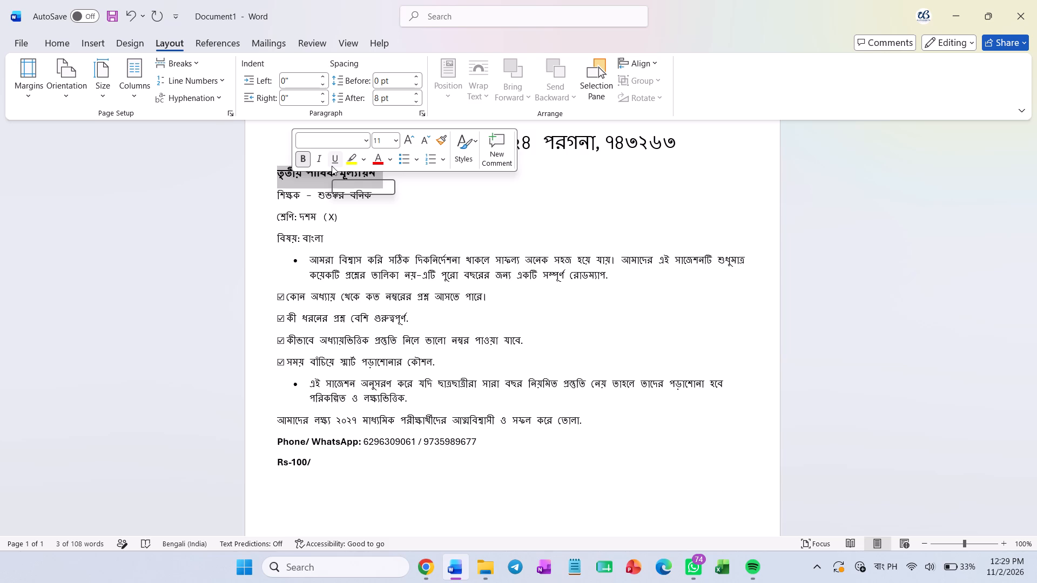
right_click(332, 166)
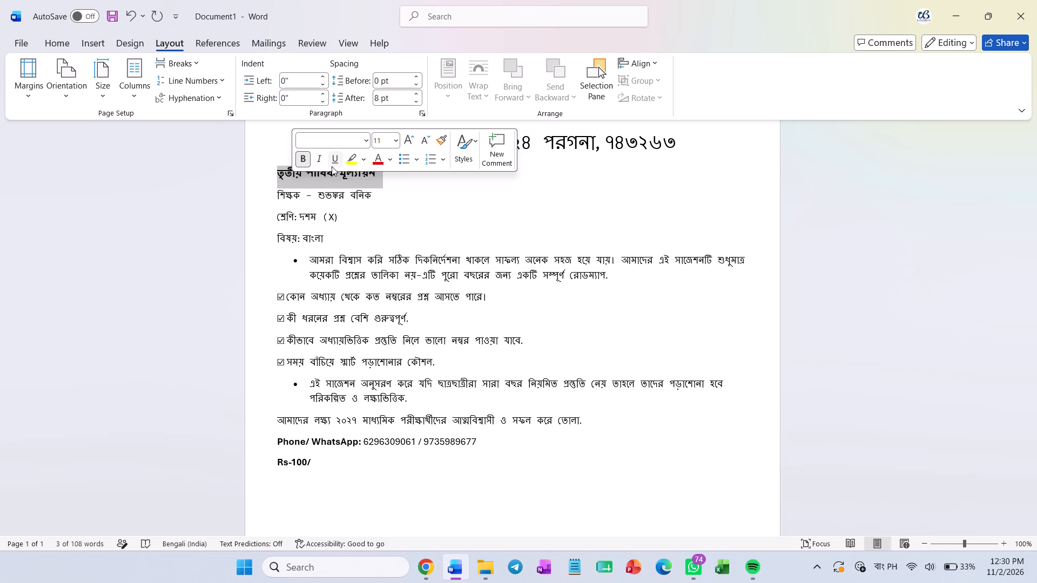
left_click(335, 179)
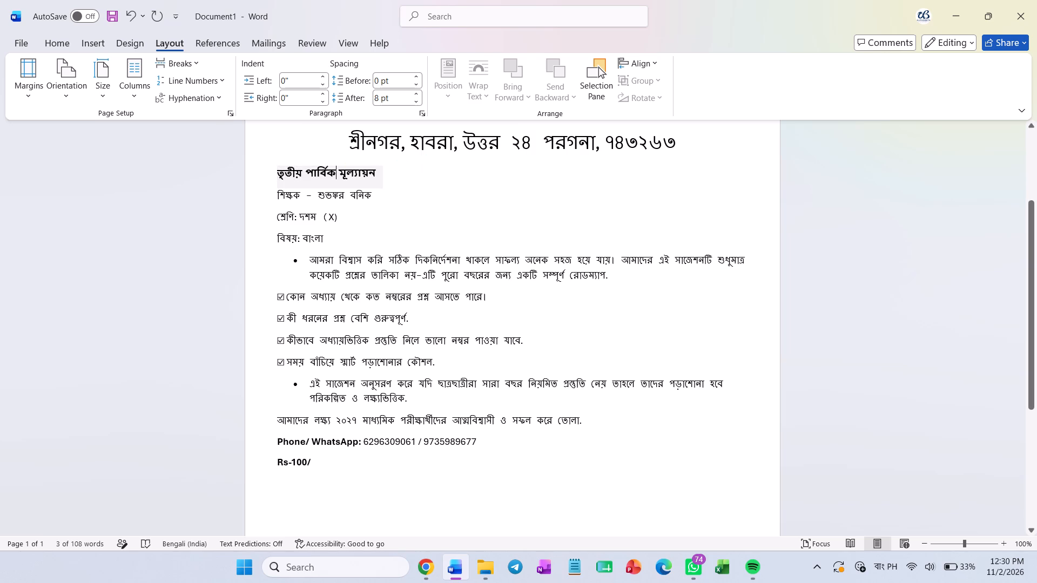
Complete the title line with the word "সাজেশন", entered phonetically as "sajesan".
left_click(385, 172)
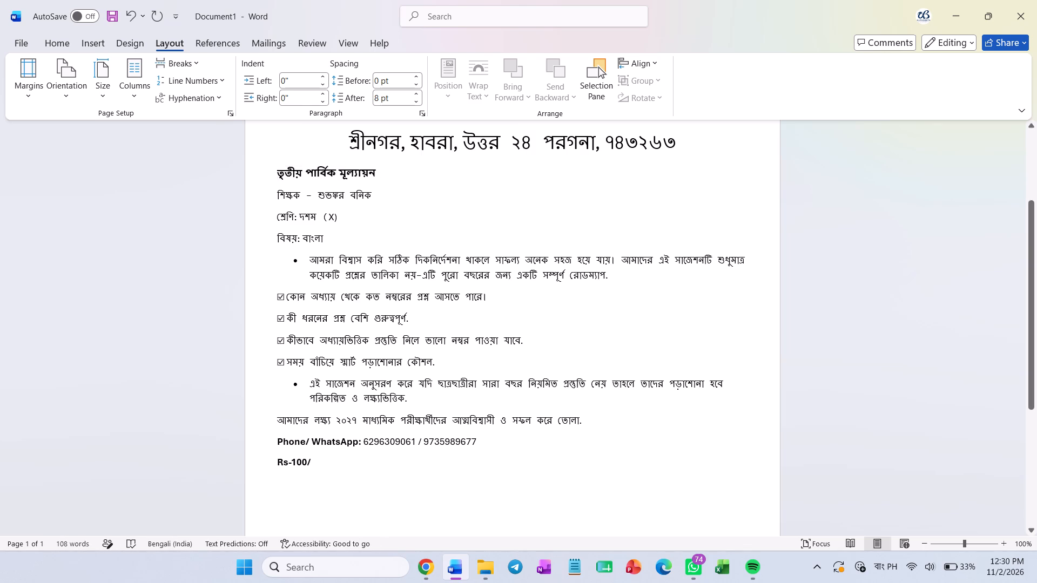
type("sajesan")
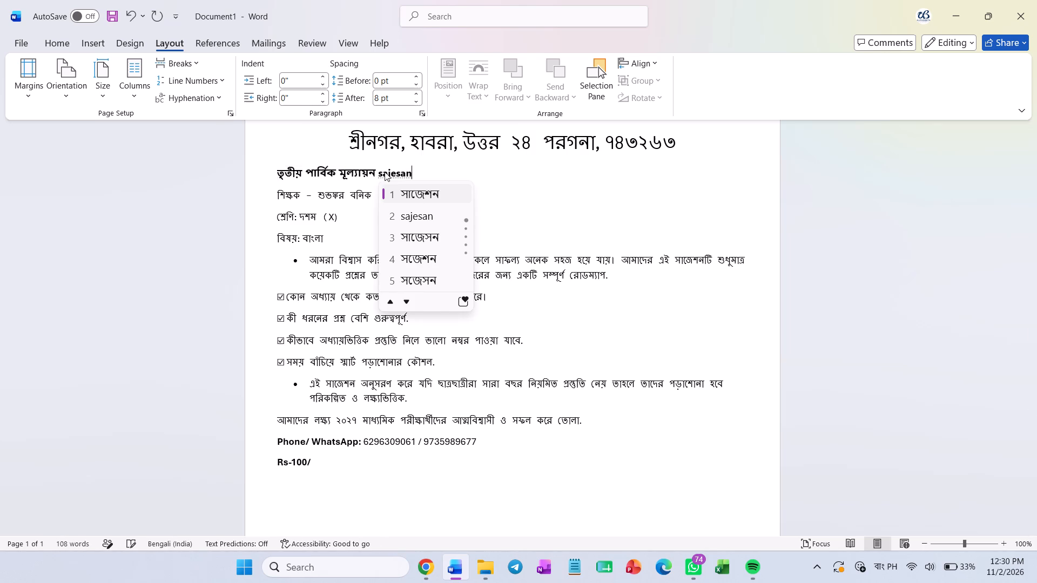
key("space")
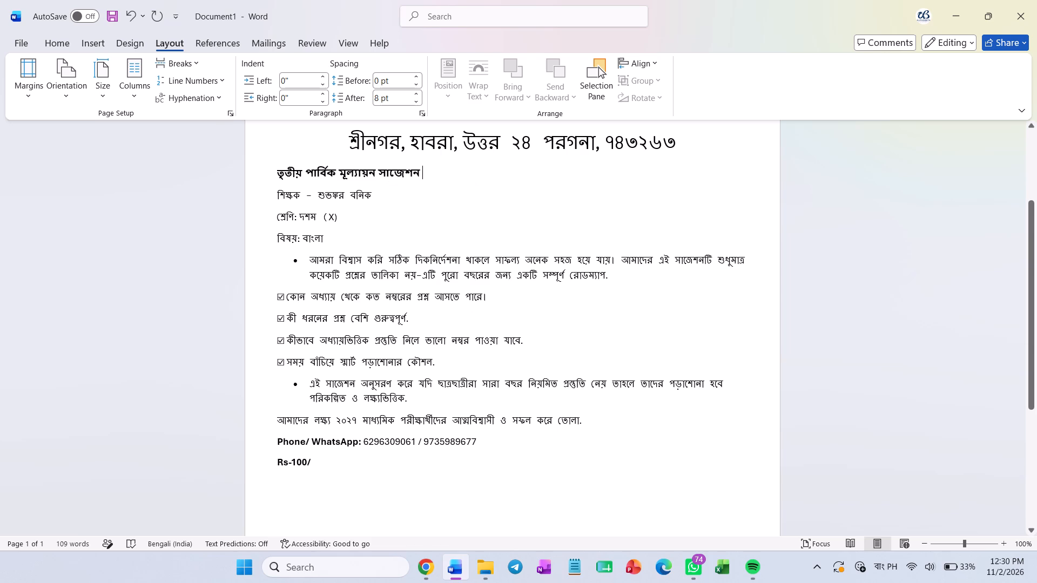
Remove the space after paragraph from the heading "জ্ঞানগর্ভ" and the address line beneath it.
scroll(439, 166, "up", 3)
left_click(428, 228)
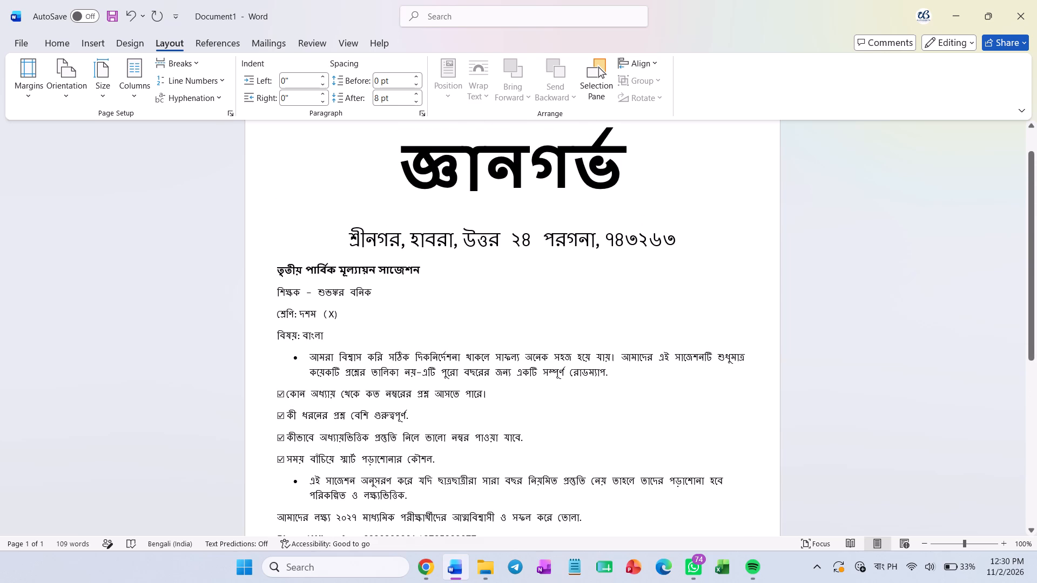
left_click_drag(425, 181, 881, 301)
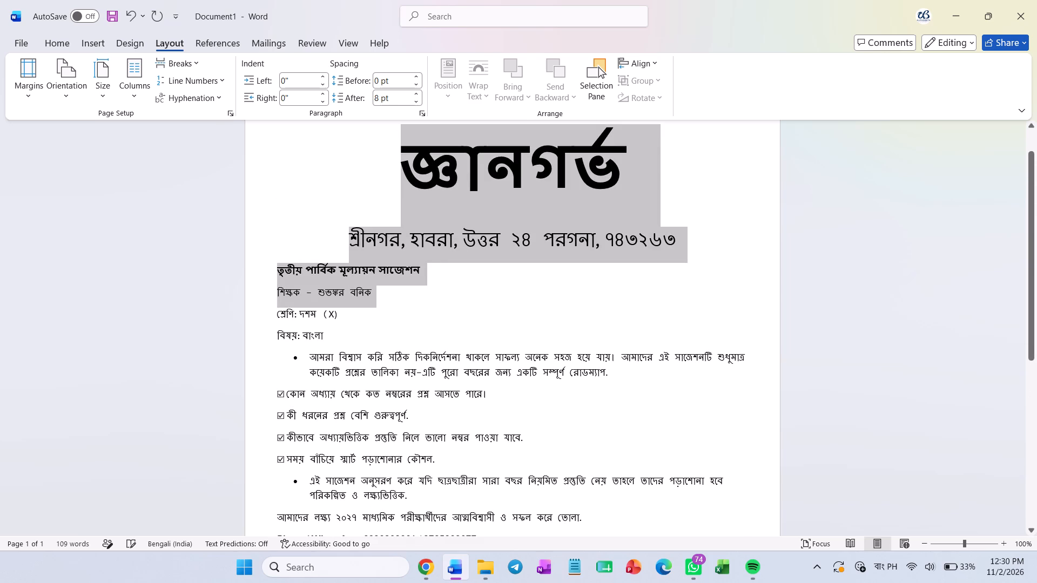
left_click_drag(881, 301, 767, 246)
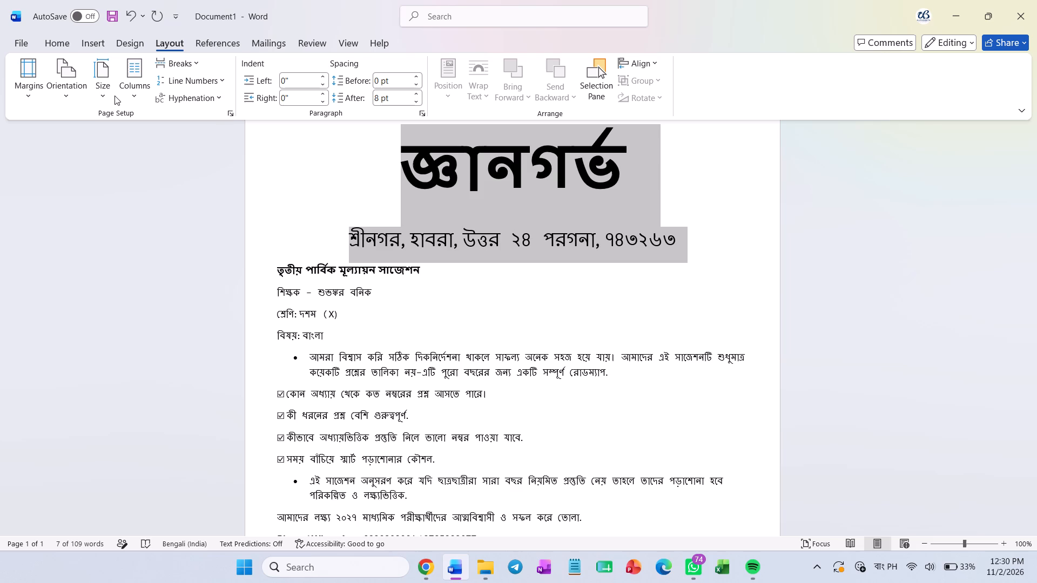
left_click(57, 38)
left_click(376, 90)
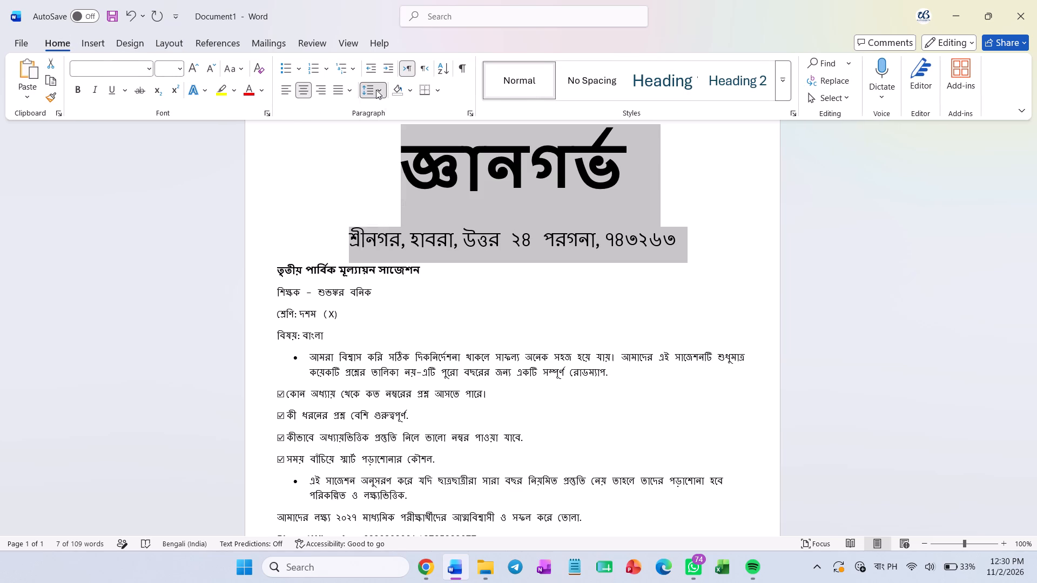
left_click(394, 252)
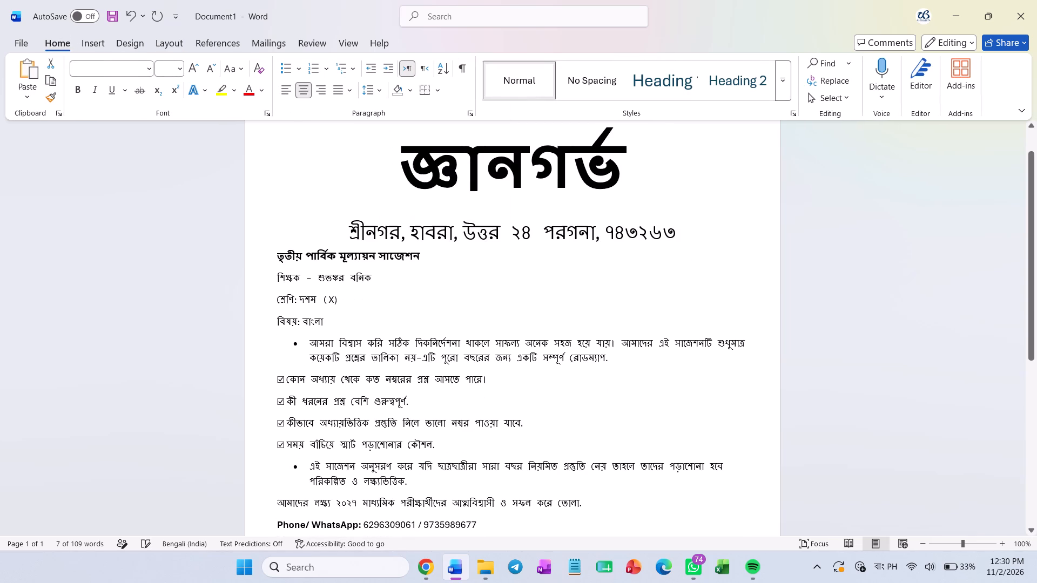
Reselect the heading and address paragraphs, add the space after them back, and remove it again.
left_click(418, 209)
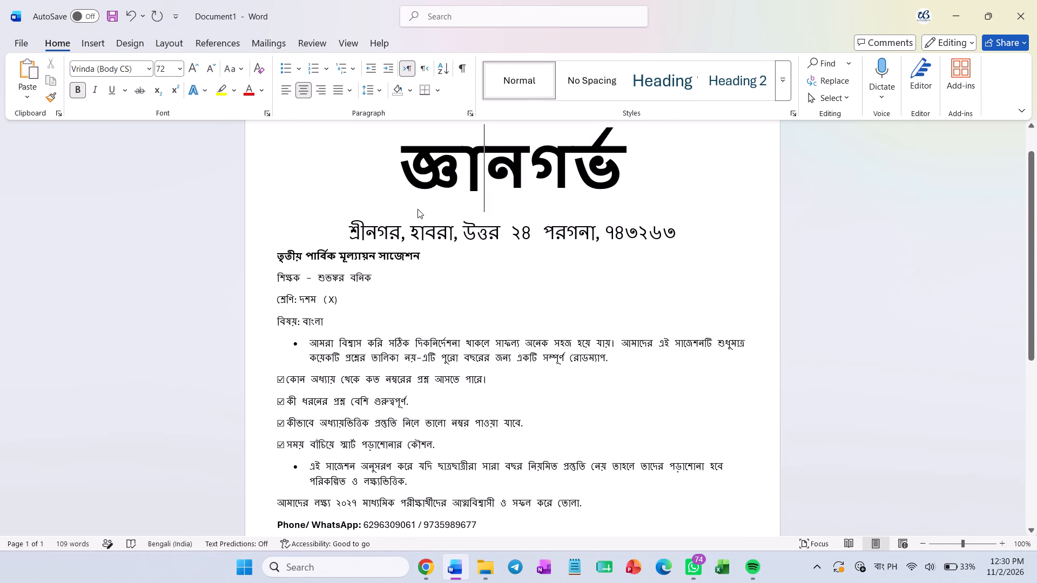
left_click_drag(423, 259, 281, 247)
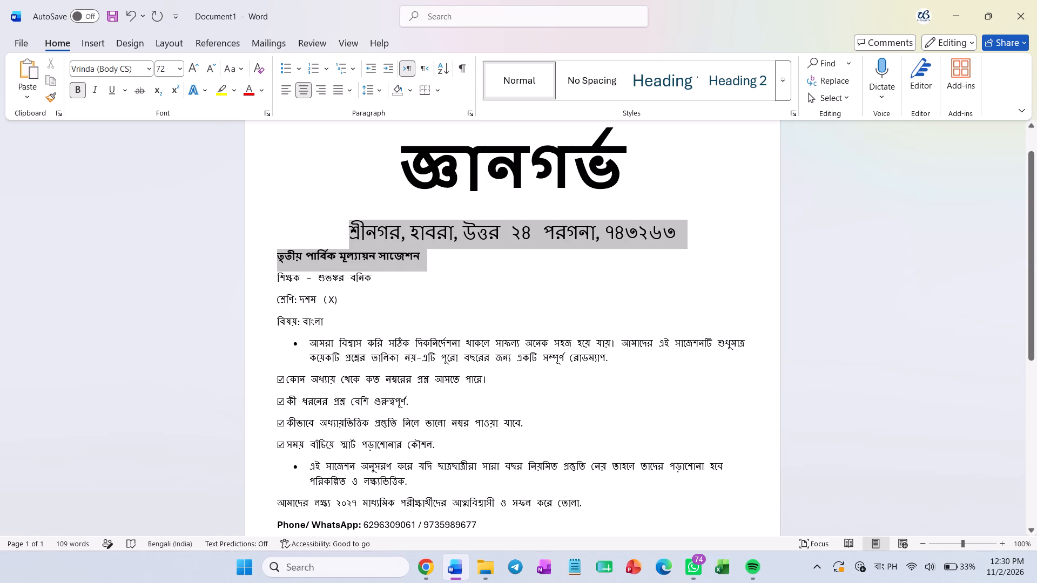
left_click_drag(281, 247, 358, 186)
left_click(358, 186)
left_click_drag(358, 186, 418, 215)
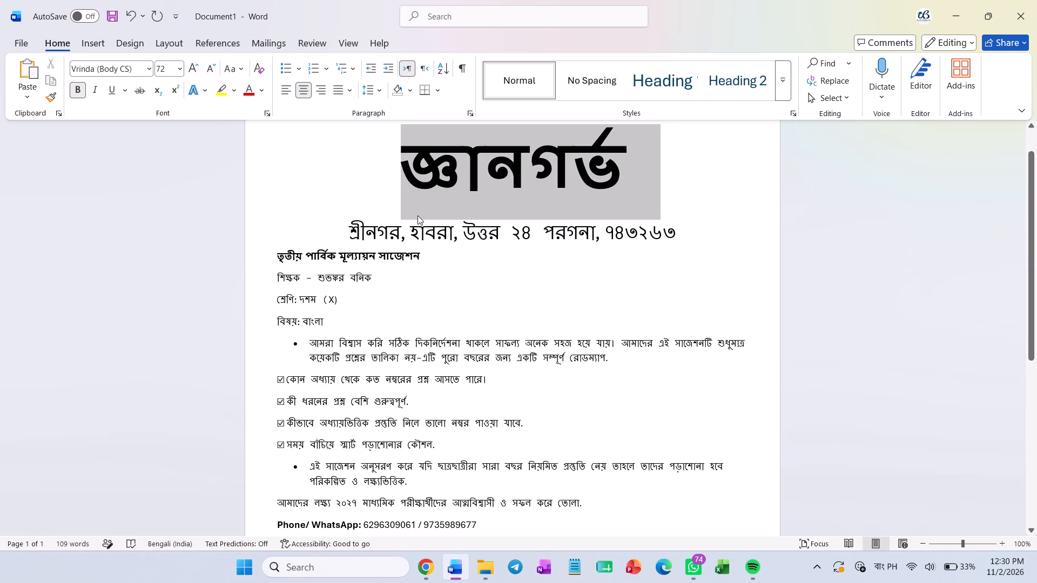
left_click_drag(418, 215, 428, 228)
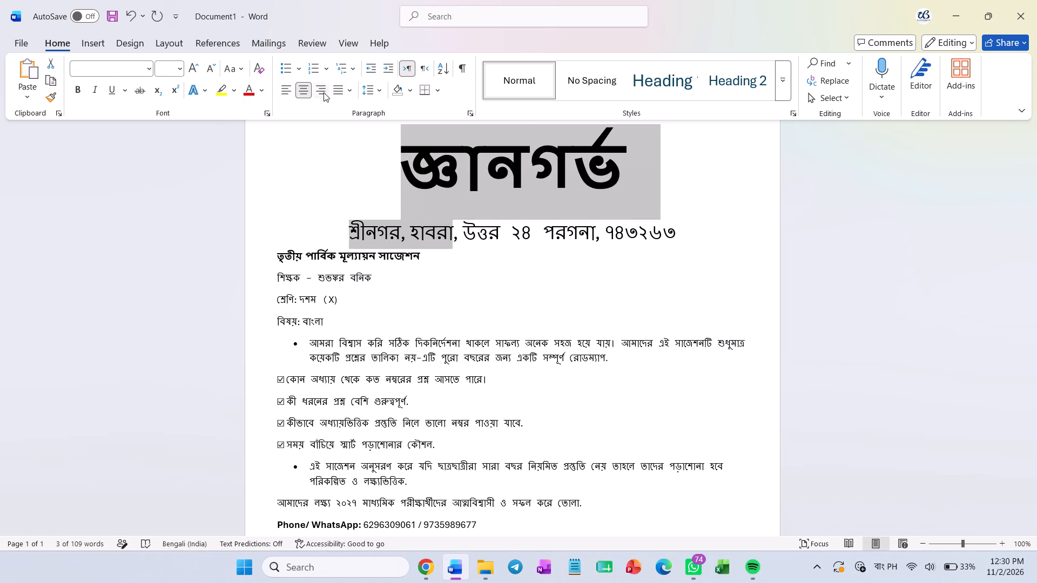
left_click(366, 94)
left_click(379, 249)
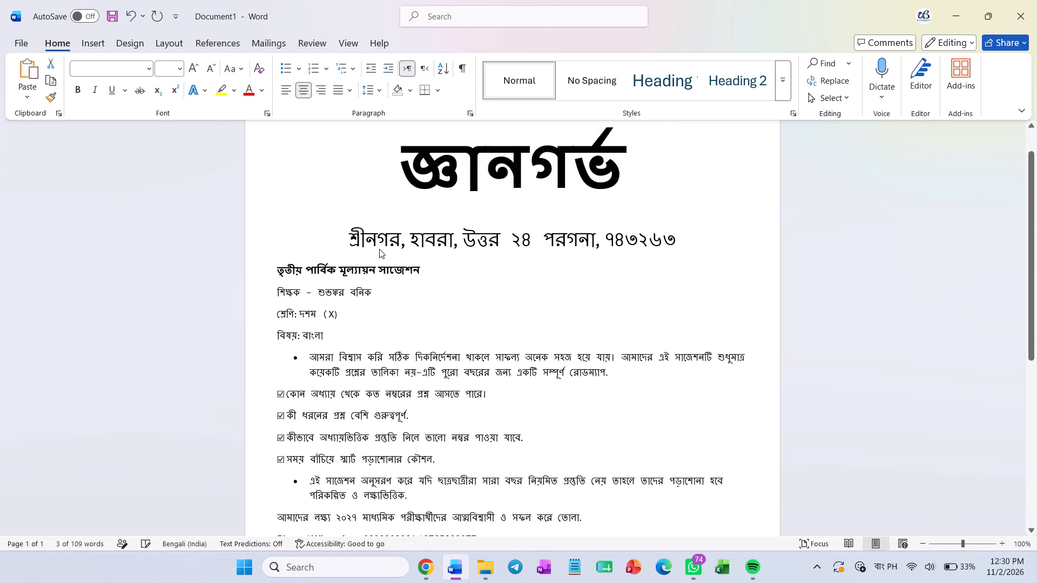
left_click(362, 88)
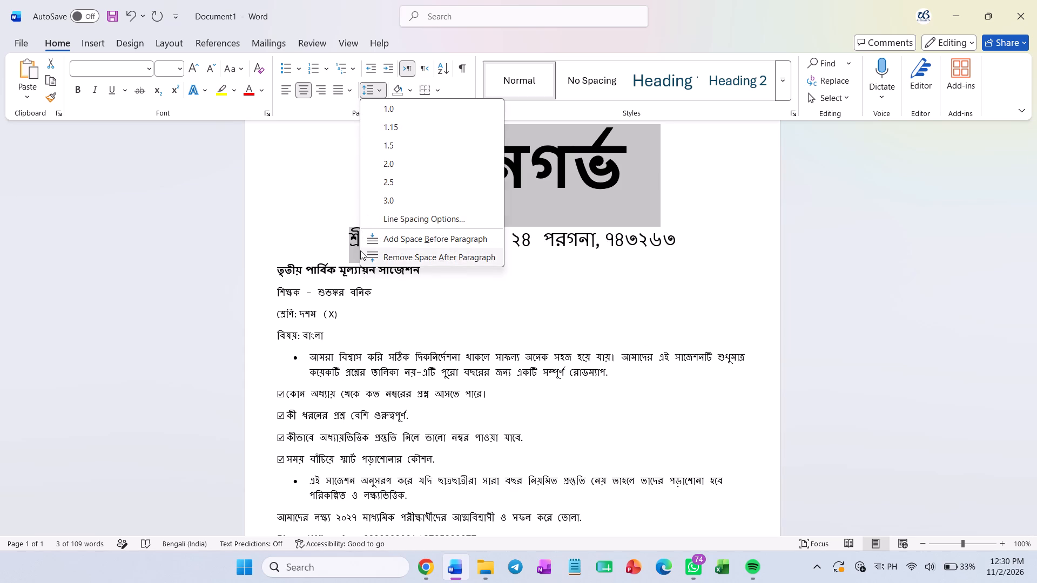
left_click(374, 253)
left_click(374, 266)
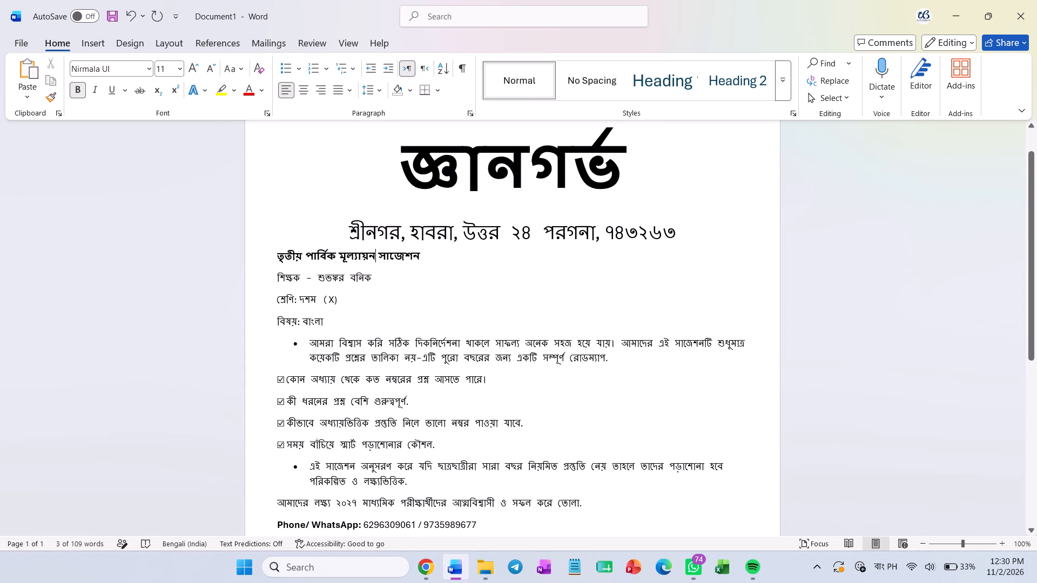
Enlarge the title line "তৃতীয় পার্বিক মূল্যায়ন সাজেশন" to 20 pt and centre it.
left_click_drag(278, 257, 418, 270)
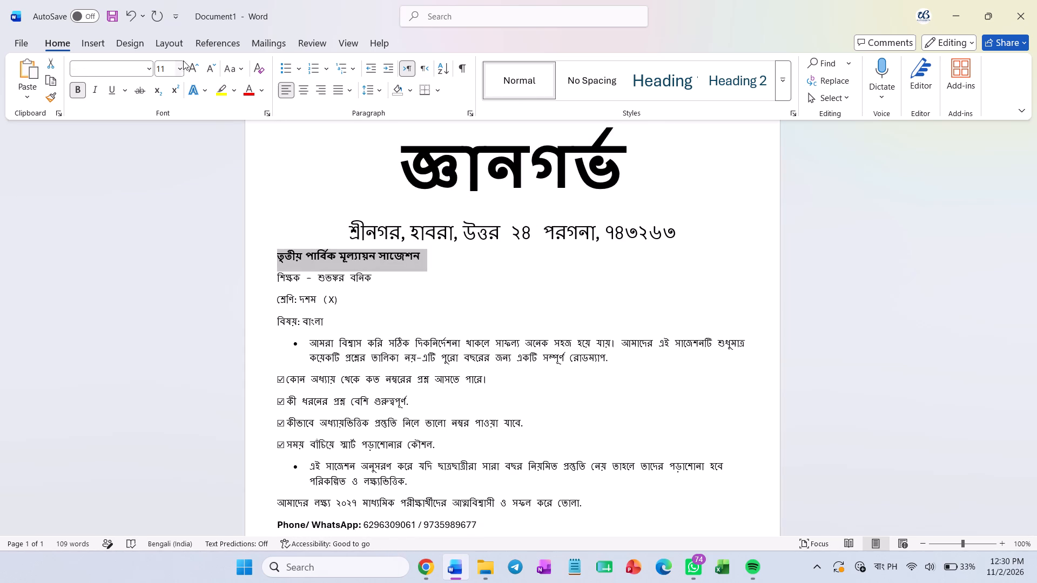
triple_click(185, 69)
left_click(185, 69)
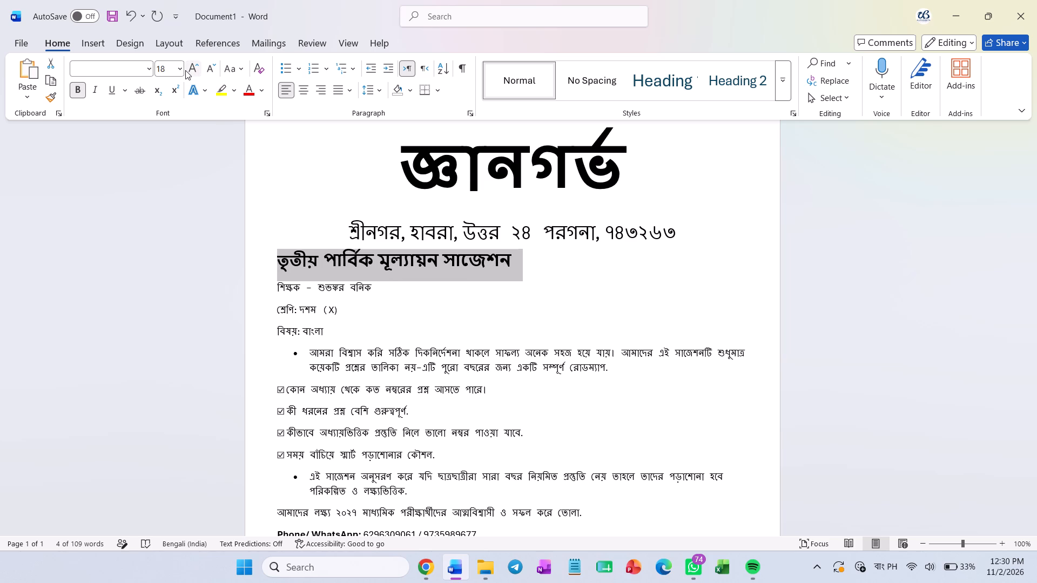
left_click(185, 70)
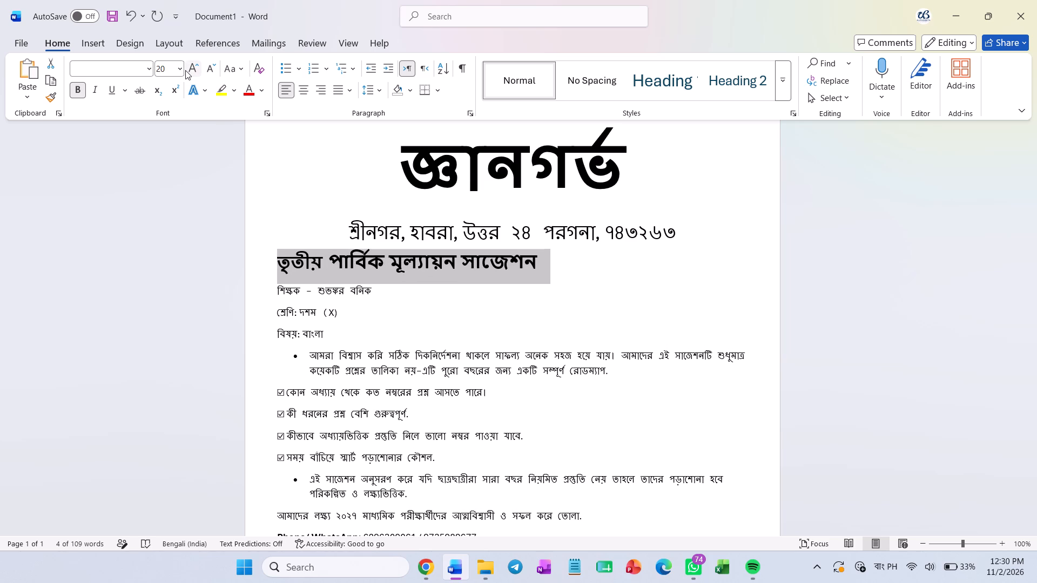
key("ctrl+e")
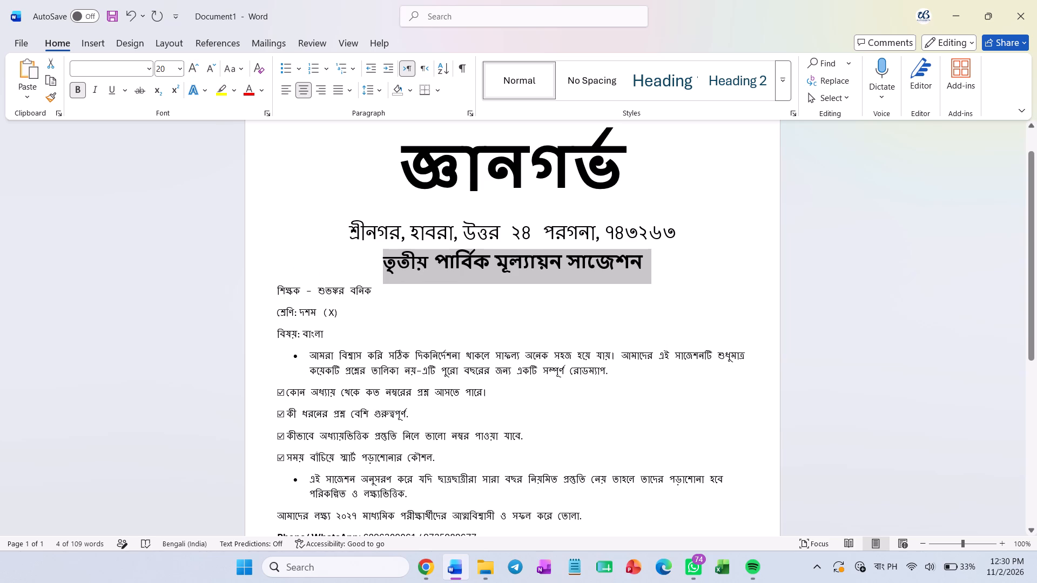
Centre the teacher (শিক্ষক) line below the title, make it bold and enlarge it to 18 pt.
scroll(322, 303, "down", 2)
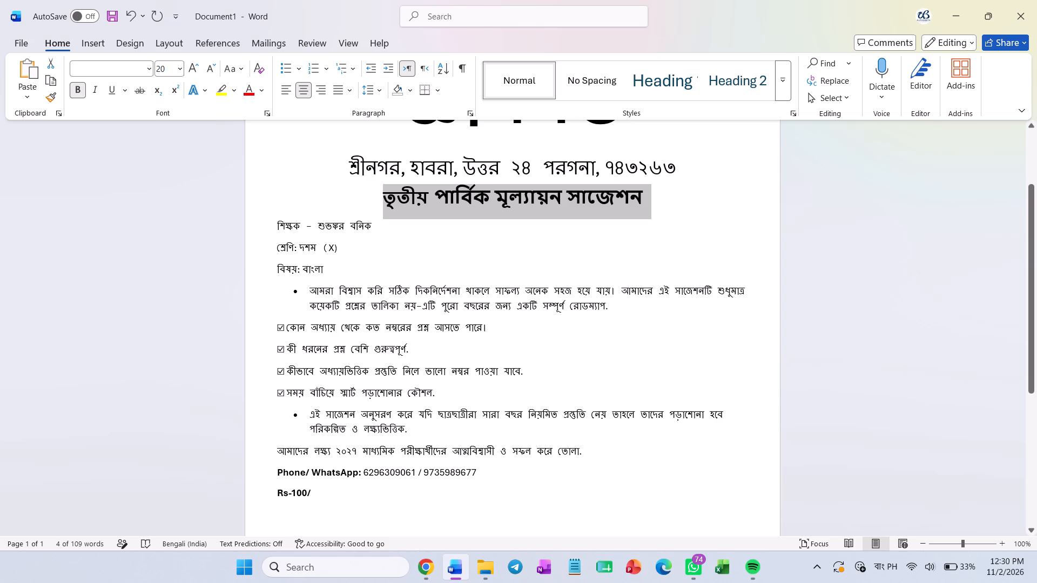
left_click_drag(275, 225, 369, 225)
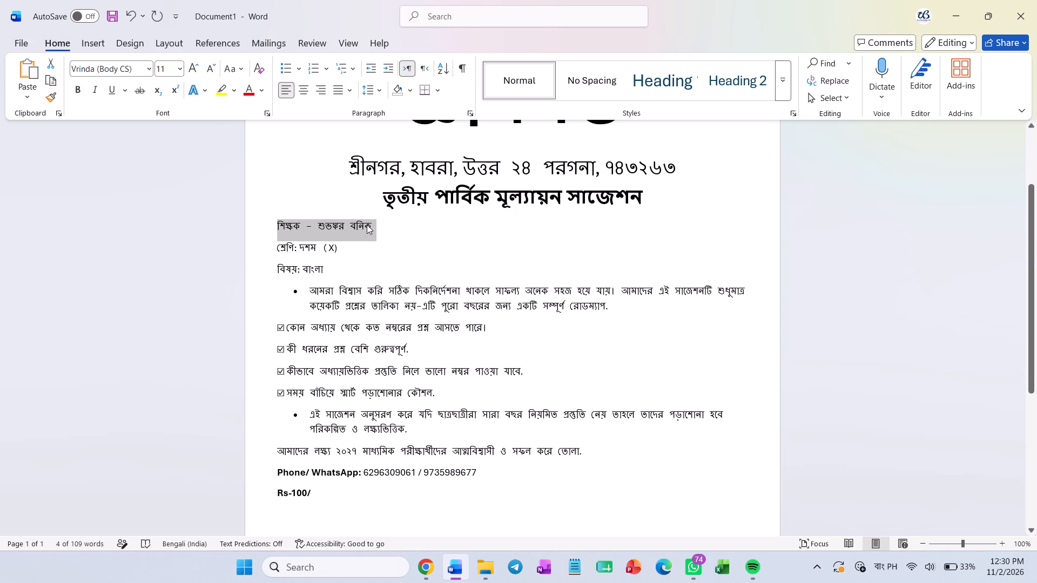
key("ctrl+e")
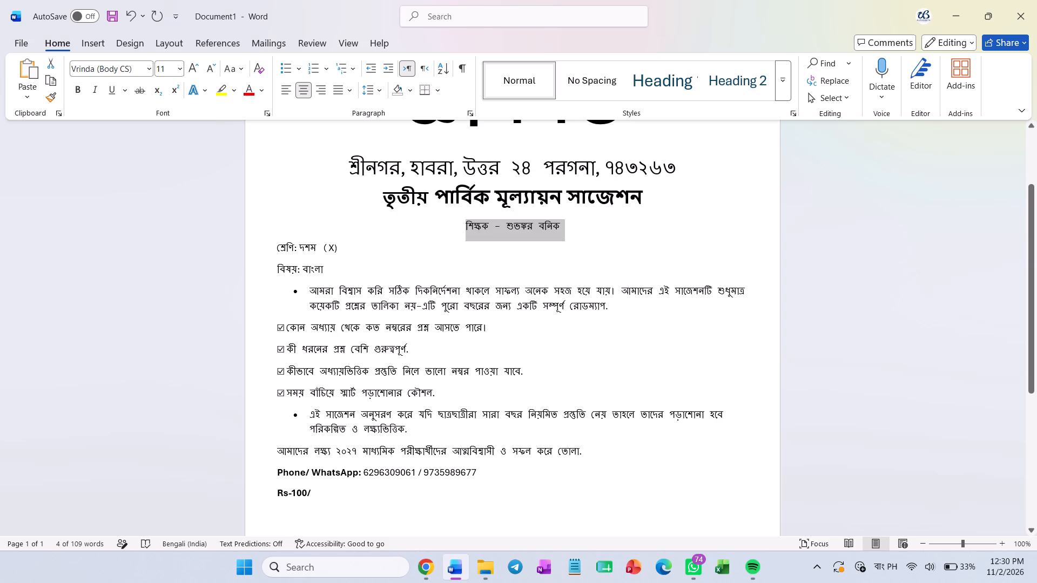
key("ctrl+b")
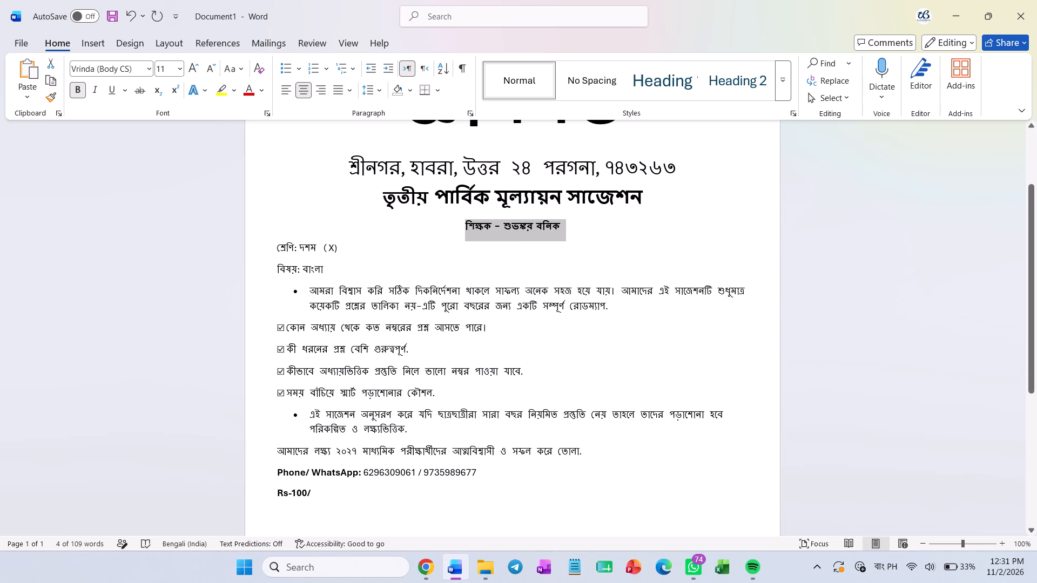
double_click(197, 60)
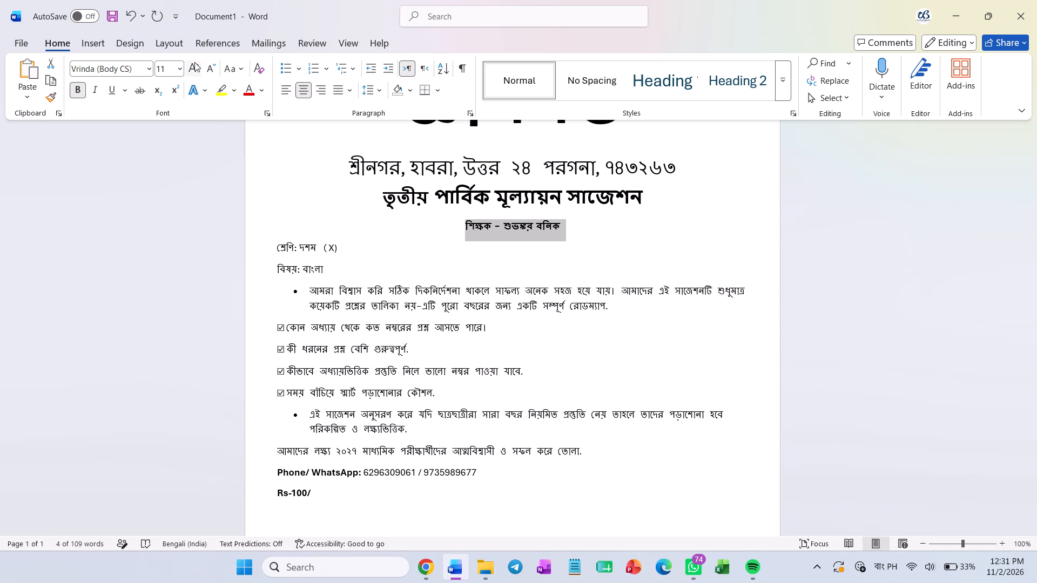
triple_click(194, 62)
left_click(194, 62)
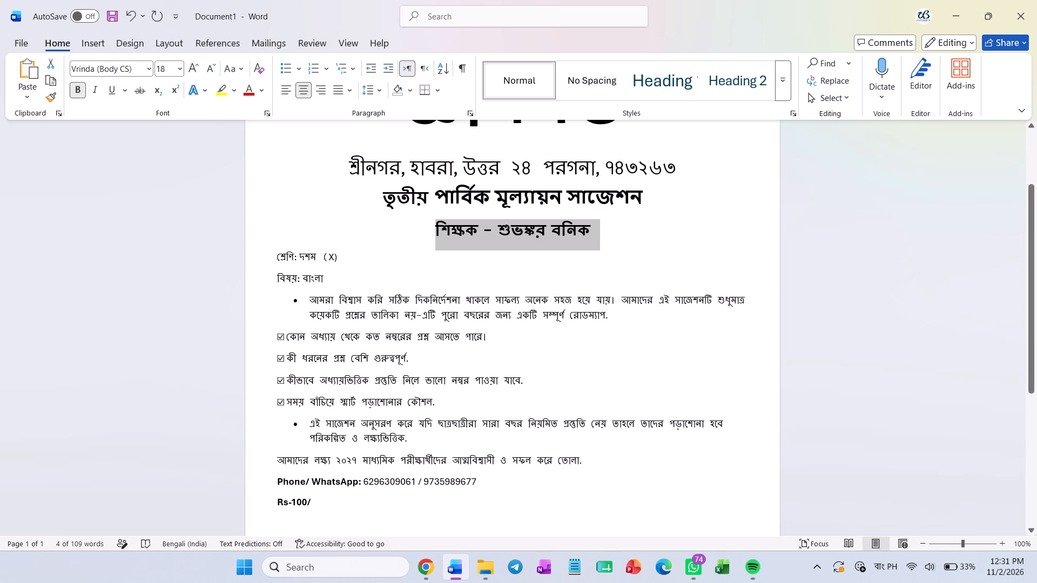
Centre the class (শ্রেণি) and subject (বিষয়) lines and make them bold.
left_click_drag(353, 259, 279, 265)
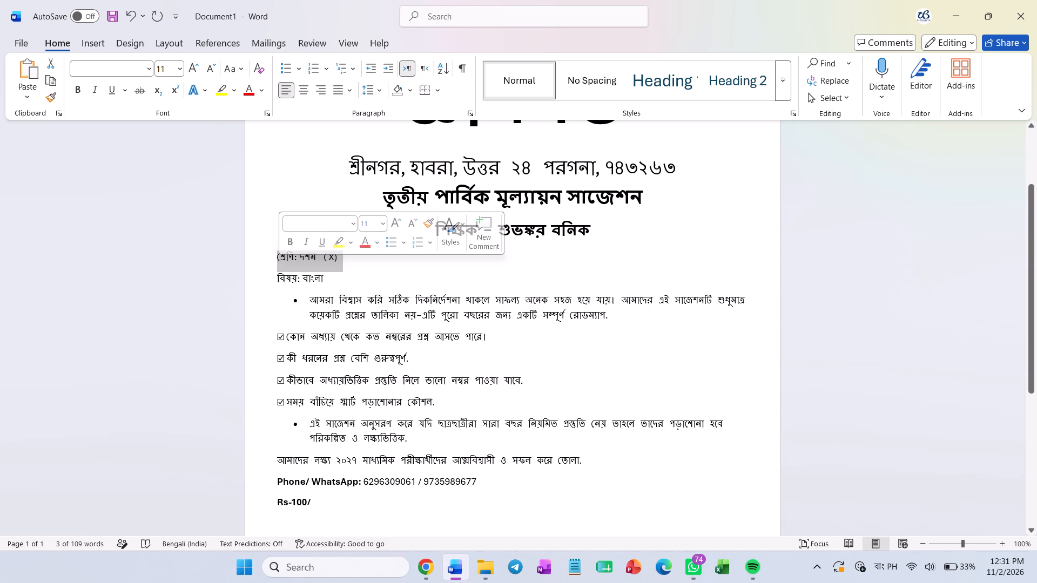
left_click_drag(330, 281, 286, 266)
left_click_drag(277, 262, 289, 266)
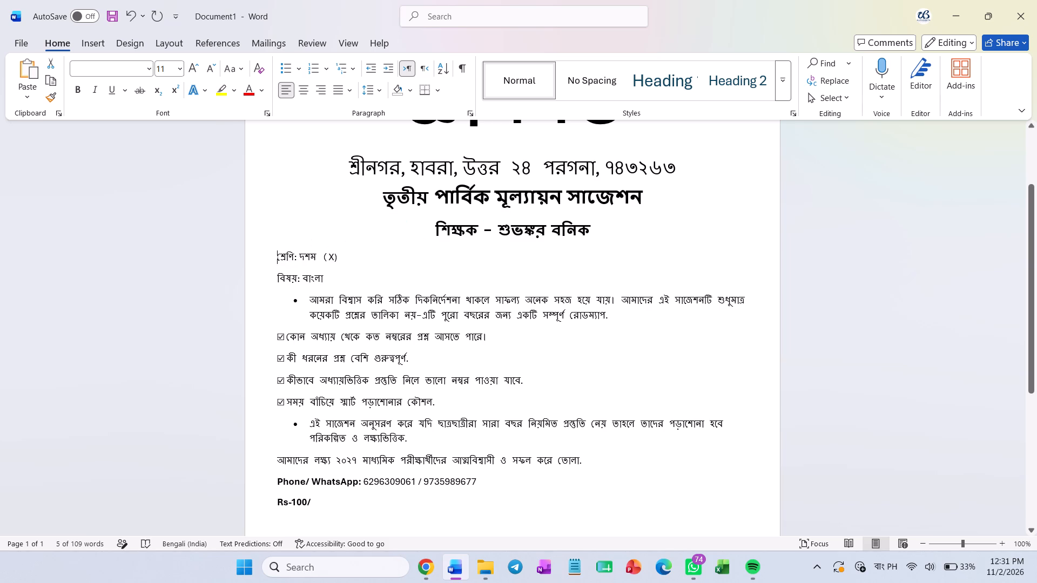
left_click_drag(289, 266, 323, 282)
key("ctrl+e")
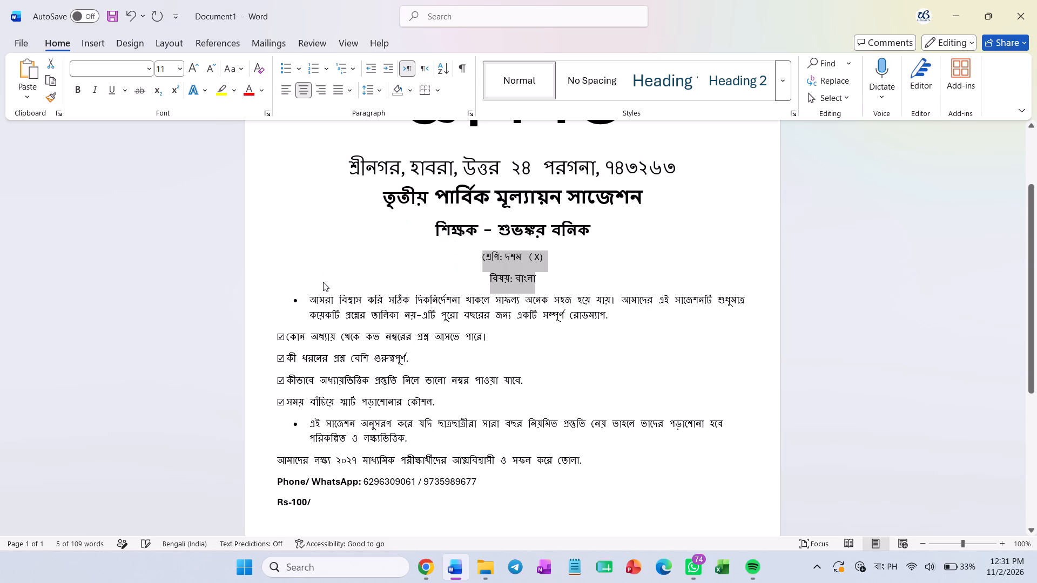
key("ctrl+b")
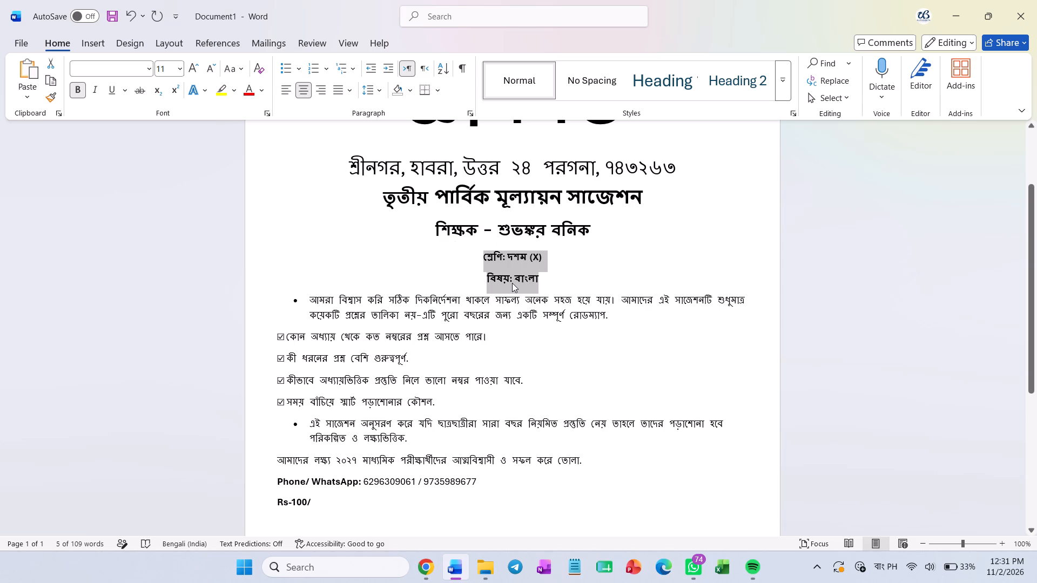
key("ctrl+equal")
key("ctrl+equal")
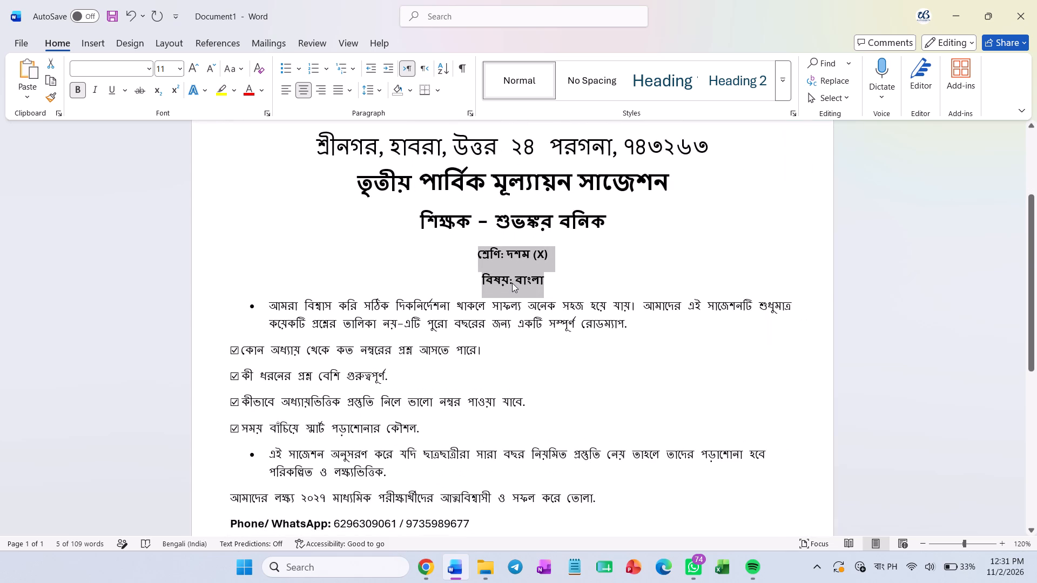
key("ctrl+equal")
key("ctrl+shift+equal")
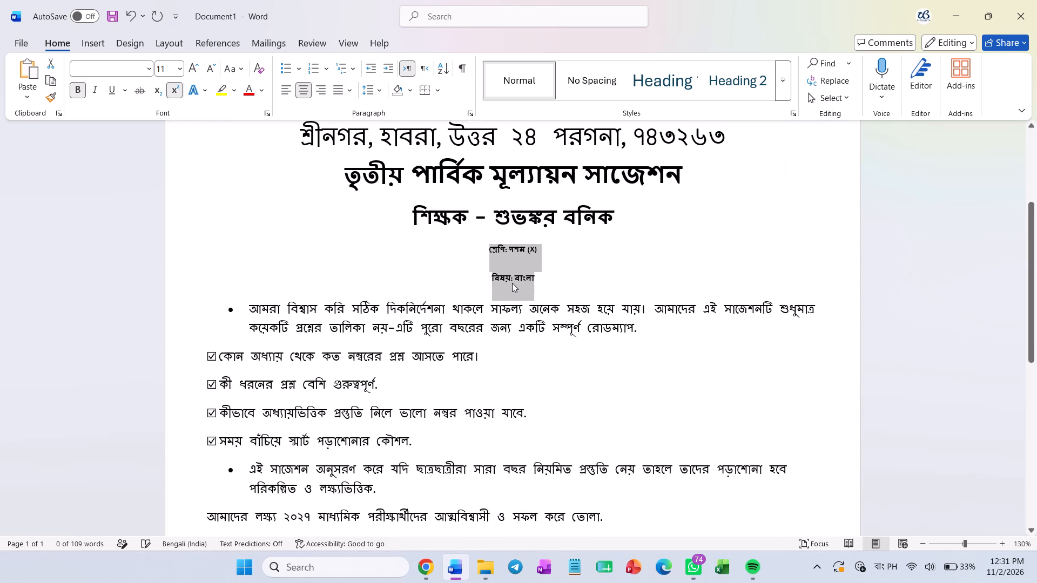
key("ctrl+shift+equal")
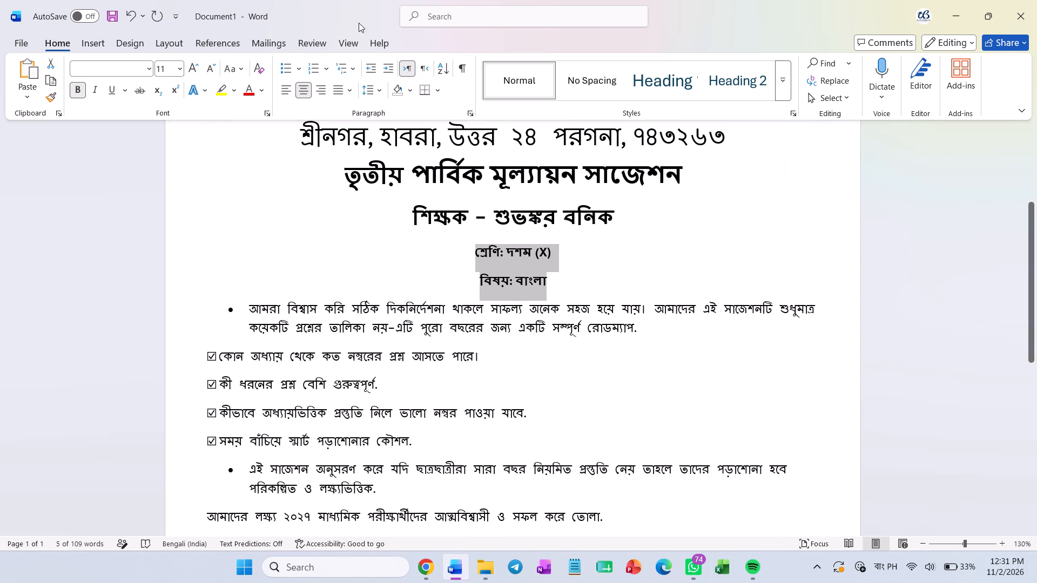
Enlarge the class and subject lines to 16 pt.
double_click(199, 63)
left_click(199, 63)
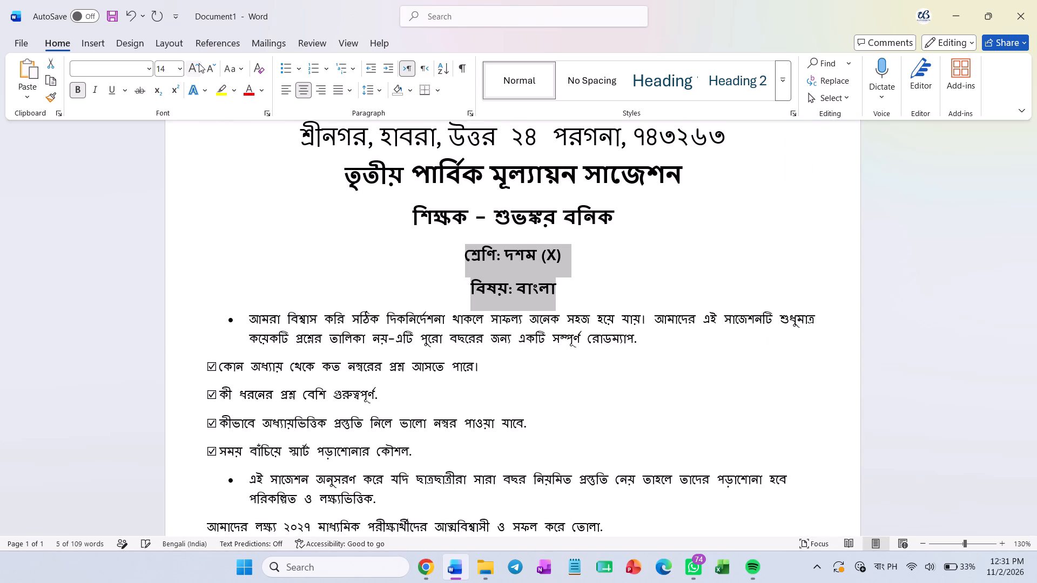
Replace "দশম (X)" in the class line with "নবম", entered phonetically as "nobom".
scroll(446, 267, "up", 4)
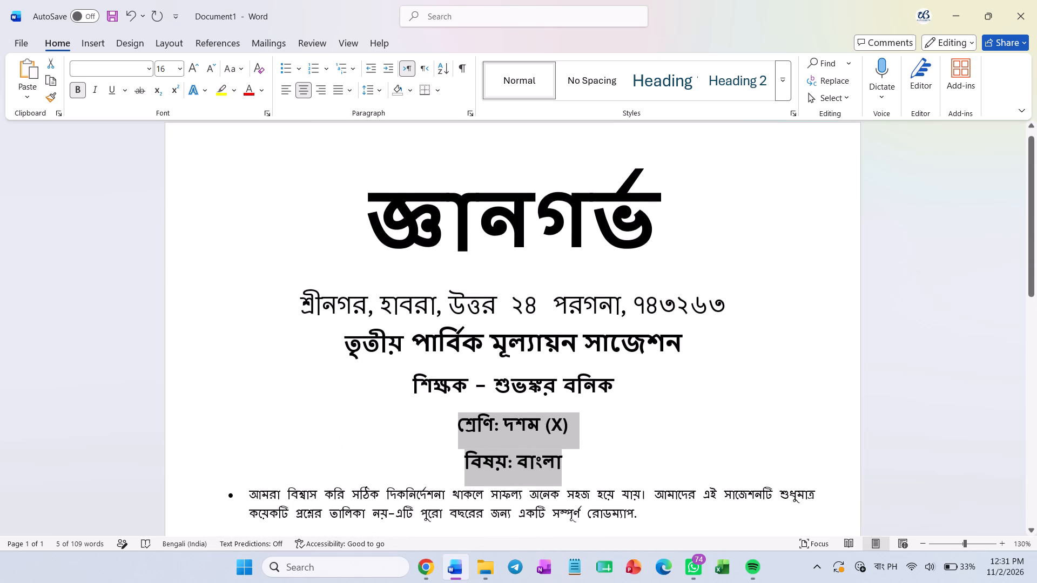
scroll(446, 267, "down", 2)
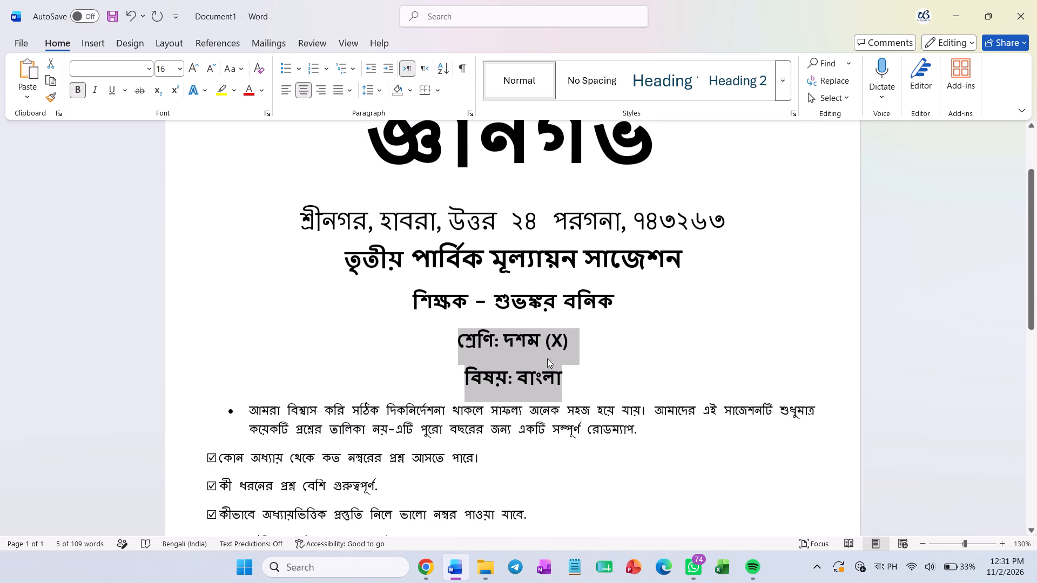
left_click_drag(576, 380, 514, 352)
left_click(584, 352)
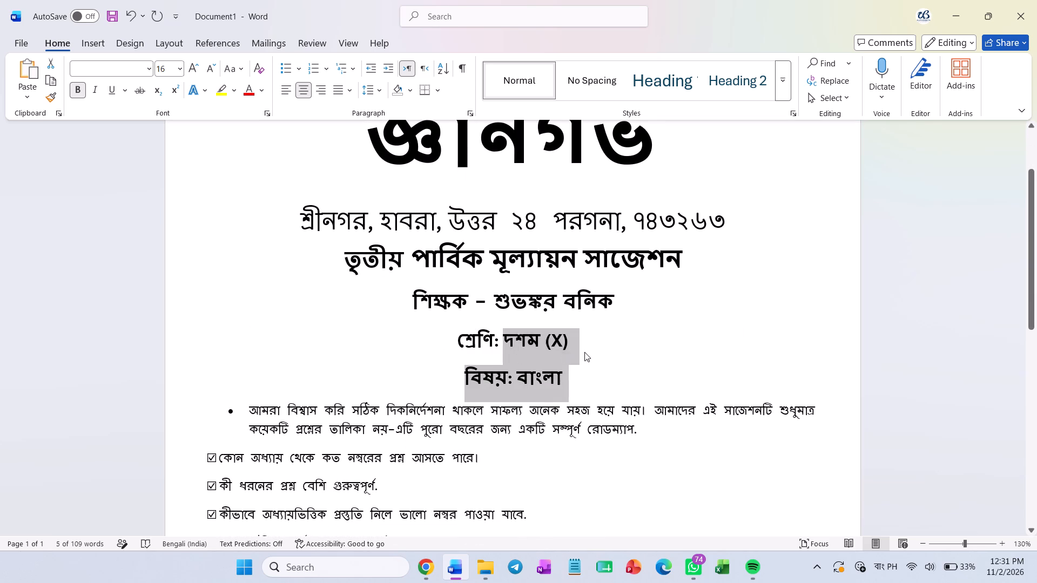
left_click_drag(584, 351, 529, 351)
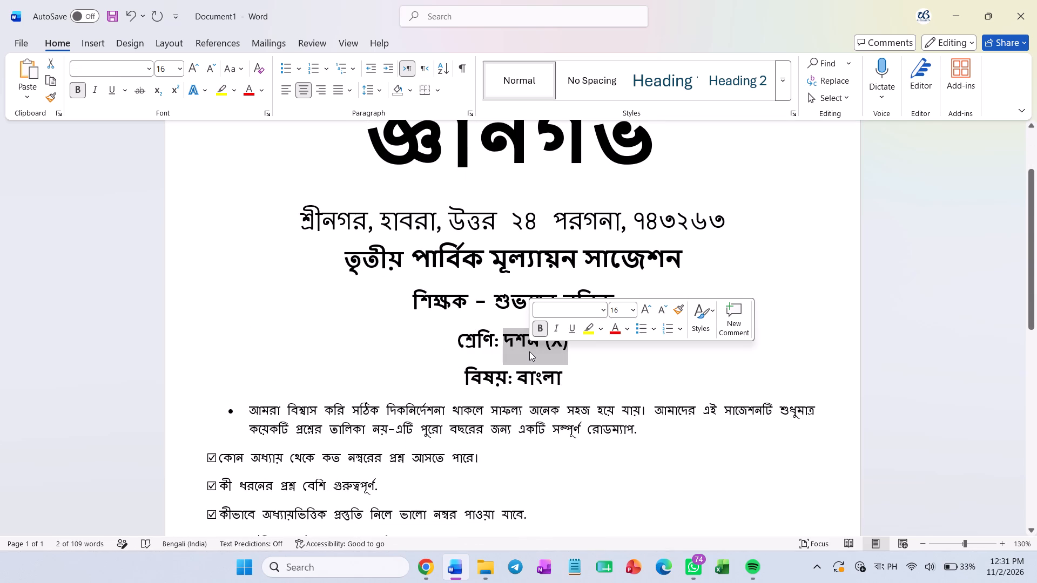
type("nobom")
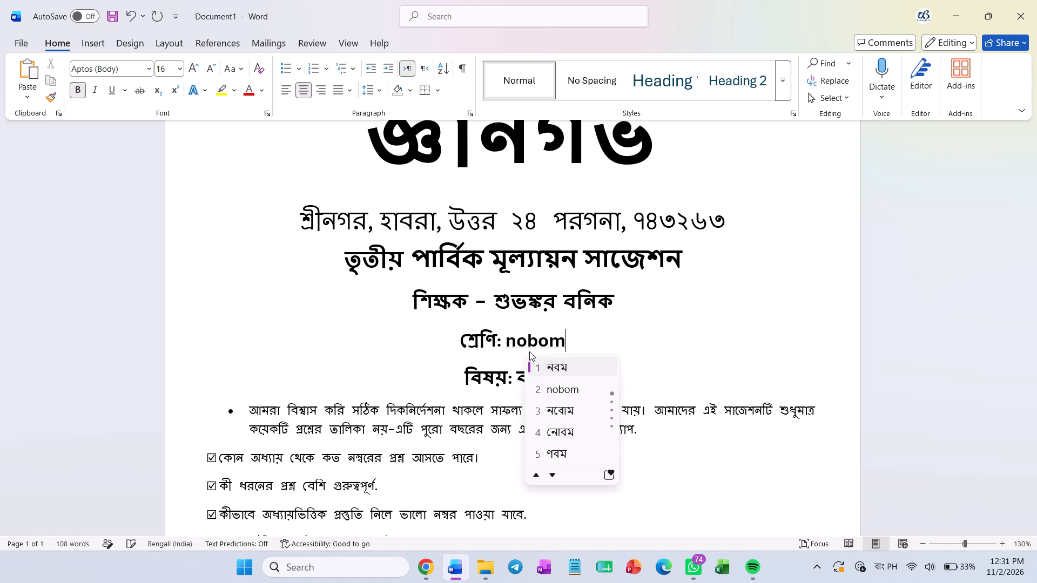
key("space")
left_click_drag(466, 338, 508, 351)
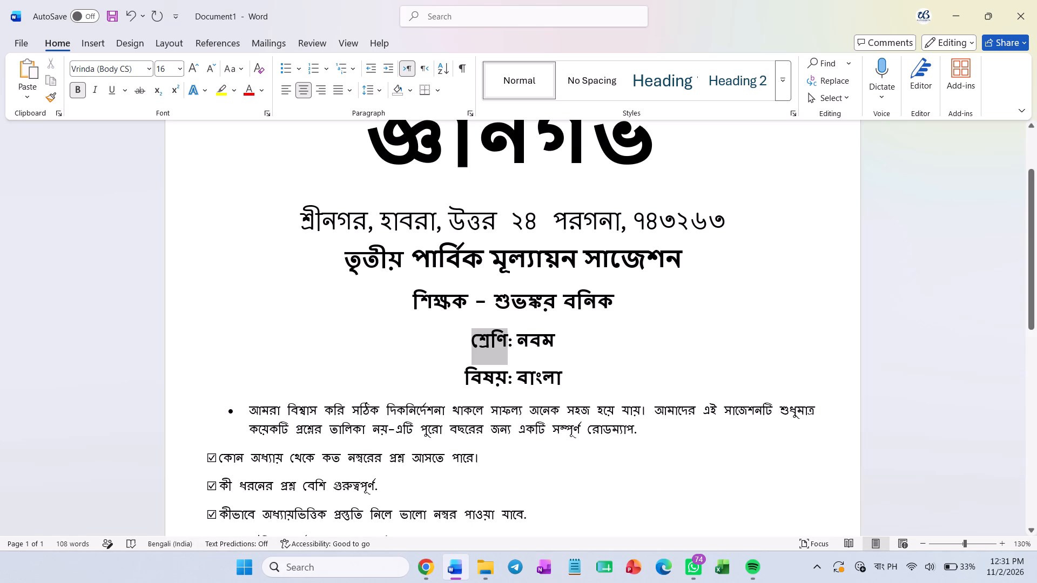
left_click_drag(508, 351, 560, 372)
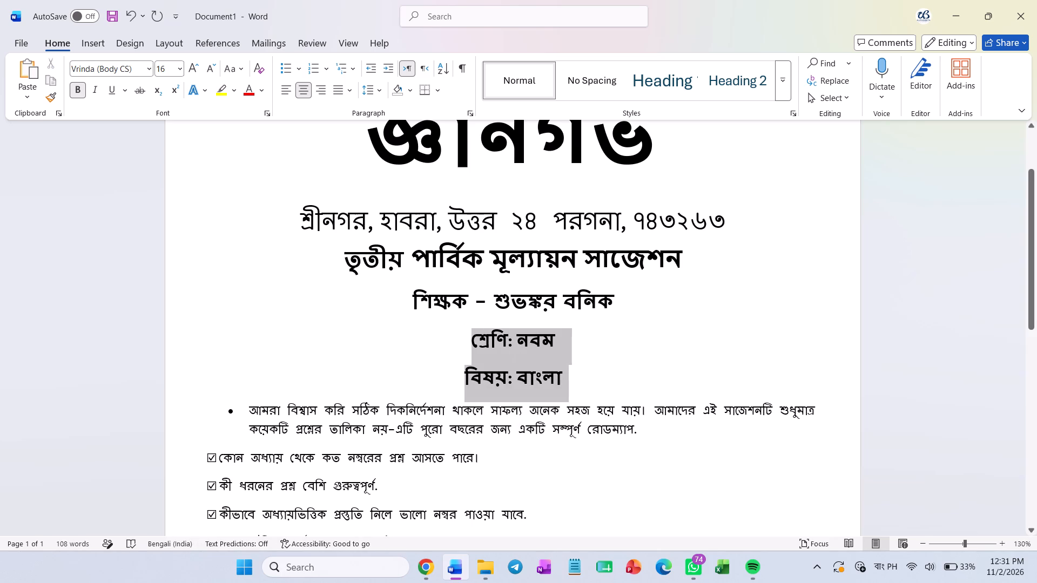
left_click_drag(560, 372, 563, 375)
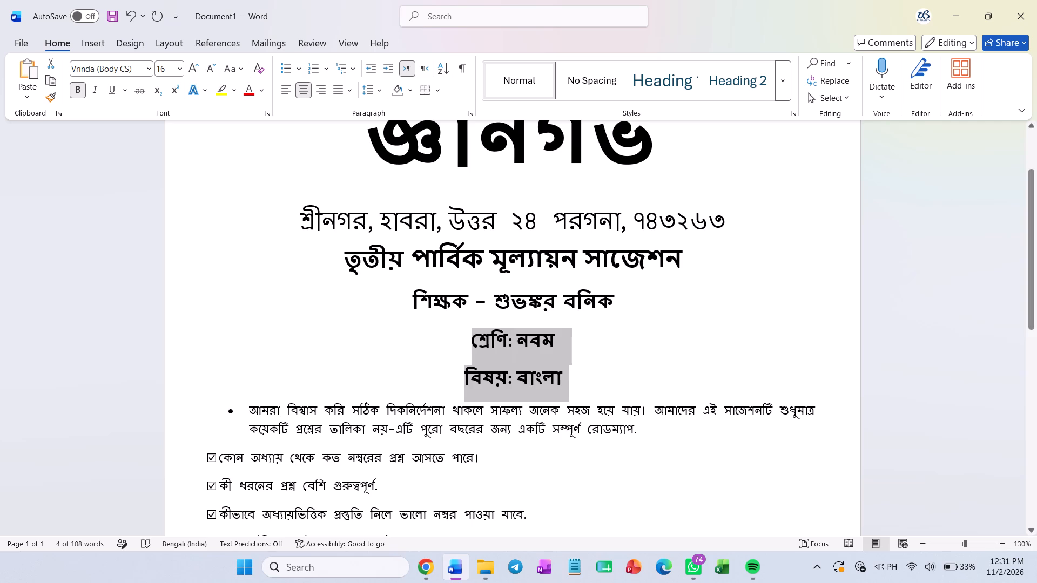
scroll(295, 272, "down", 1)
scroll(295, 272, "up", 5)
Delete the checkbox symbols in front of the four lines from "কোন অধ্যায়" to "সময় বাঁচিয়ে".
scroll(295, 272, "down", 5)
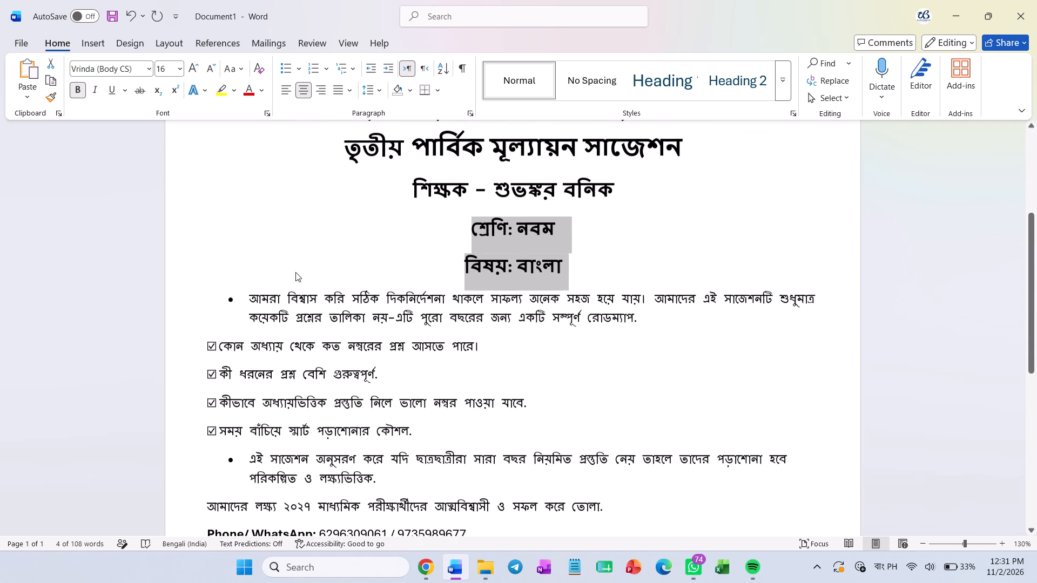
left_click(217, 343)
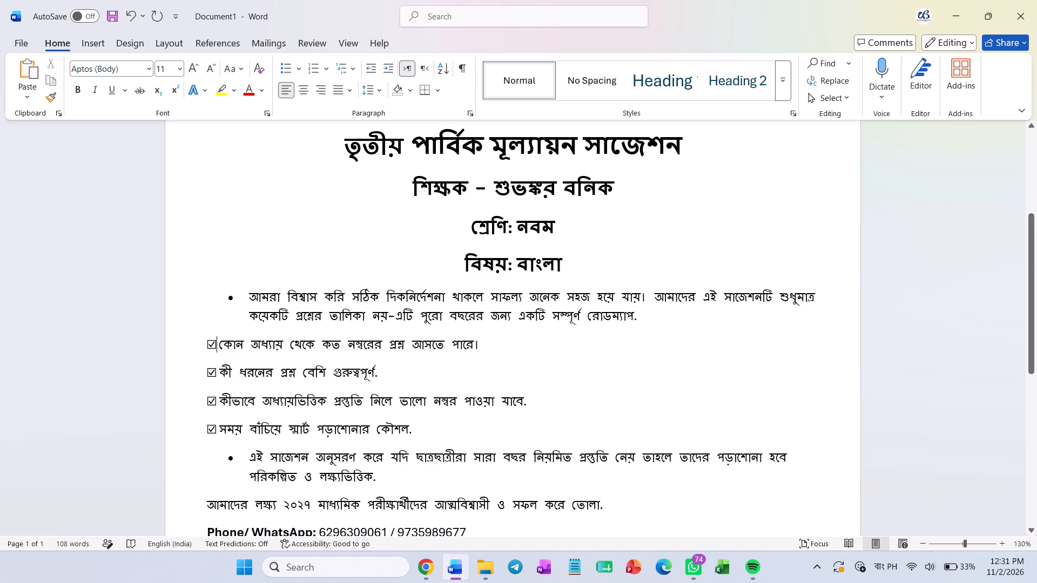
key("BackSpace")
left_click(219, 366)
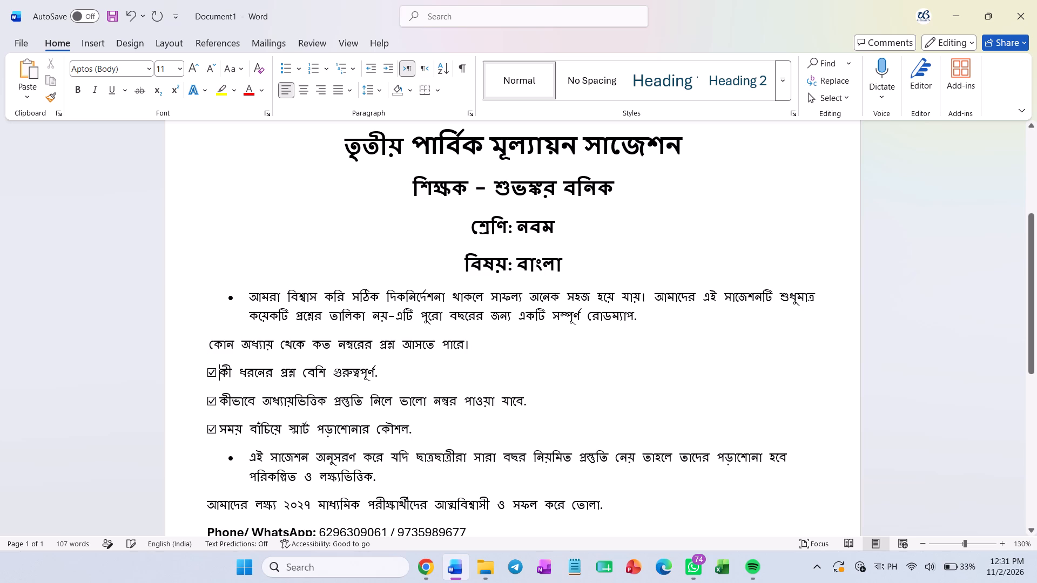
key("BackSpace")
key("BackSpace")
left_click(217, 395)
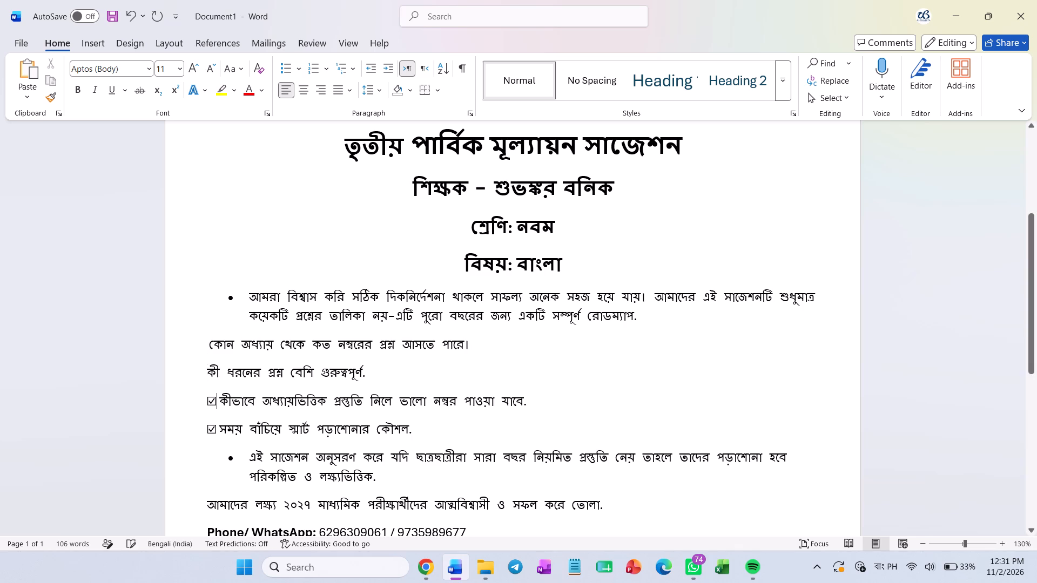
key("Right")
key("BackSpace")
key("BackSpace")
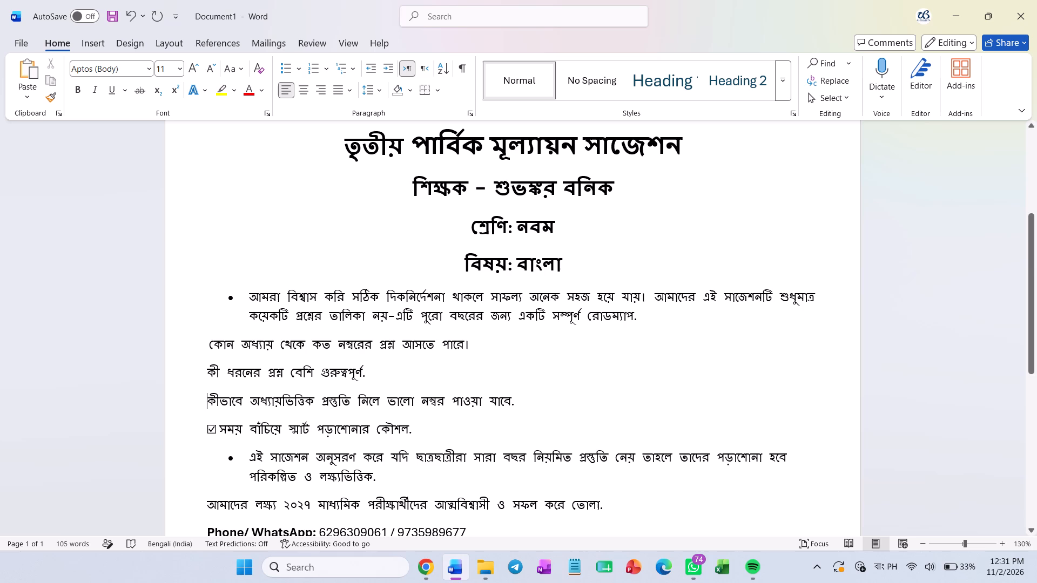
left_click(219, 433)
key("BackSpace")
key("BackSpace")
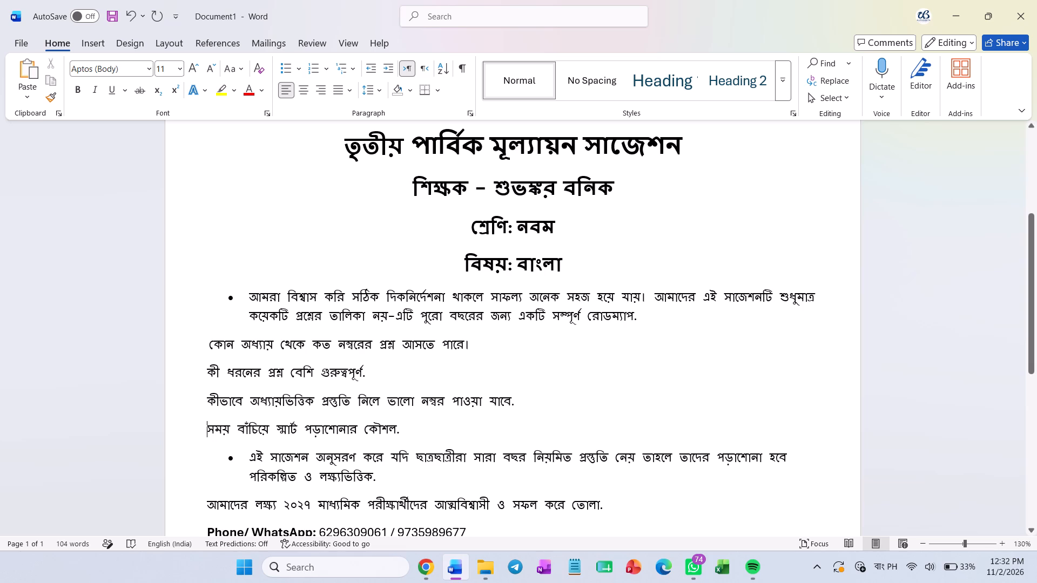
Make the "কোন অধ্যায় থেকে" line a bullet item by joining it to the bulleted paragraph above and splitting it off again.
left_click(208, 345)
key("BackSpace")
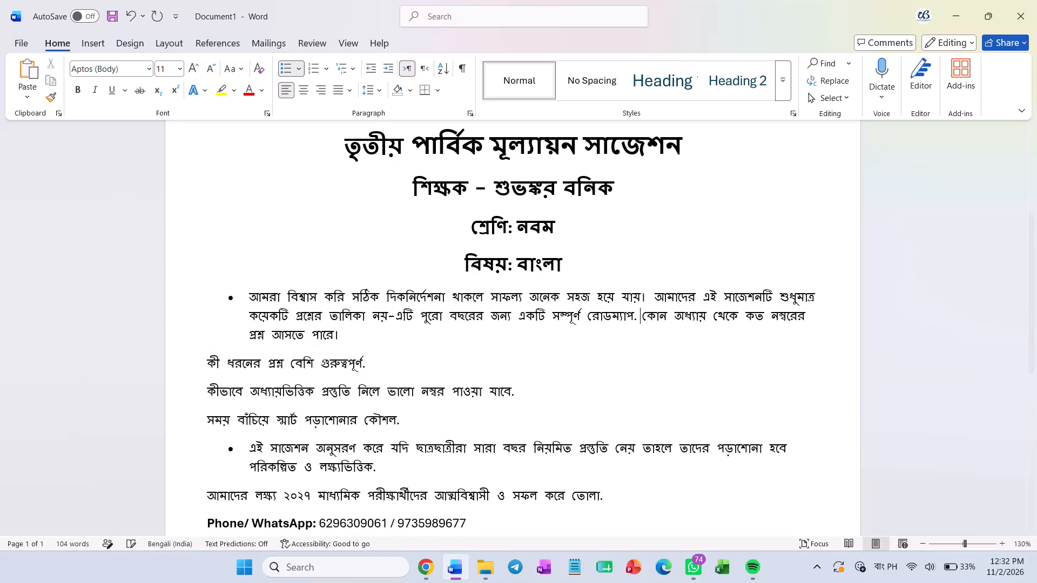
key("Return")
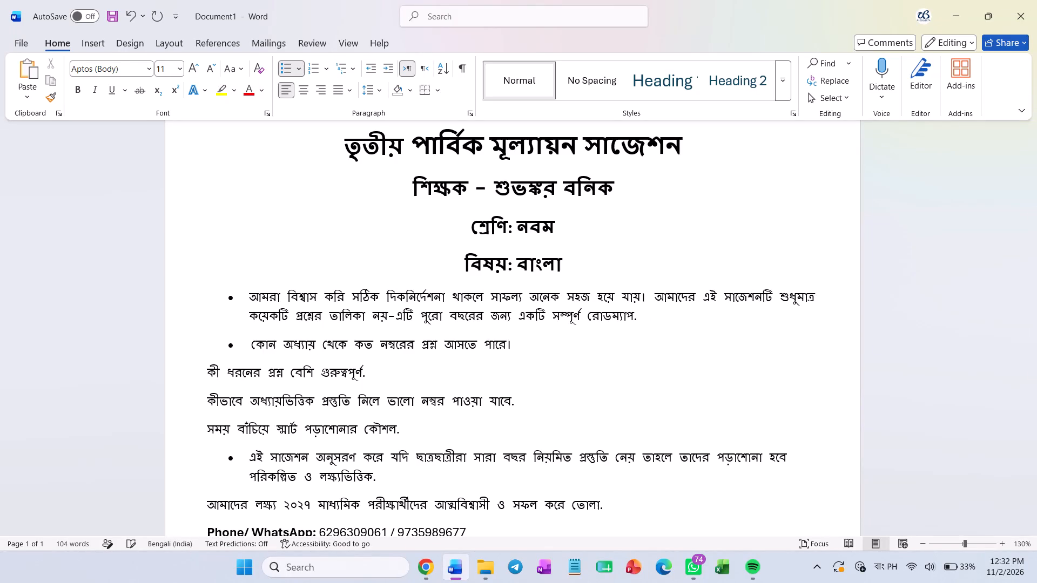
Make the lines starting "কী ধরনের", "কীভাবে" and "সময় বাঁচিয়ে" bullet items by joining each to the bullet above and splitting it off again.
left_click(202, 382)
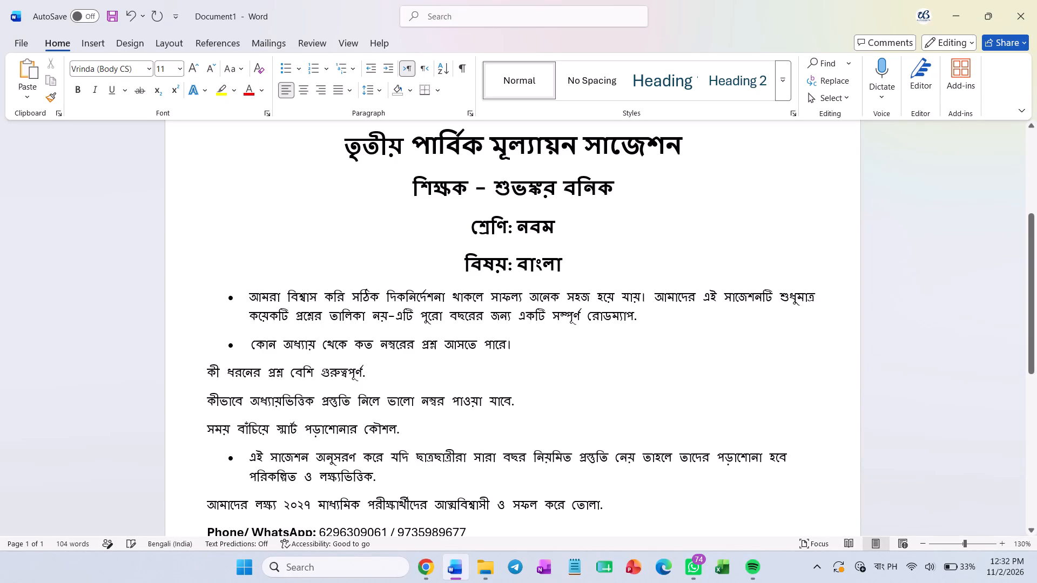
key("BackSpace")
key("Return")
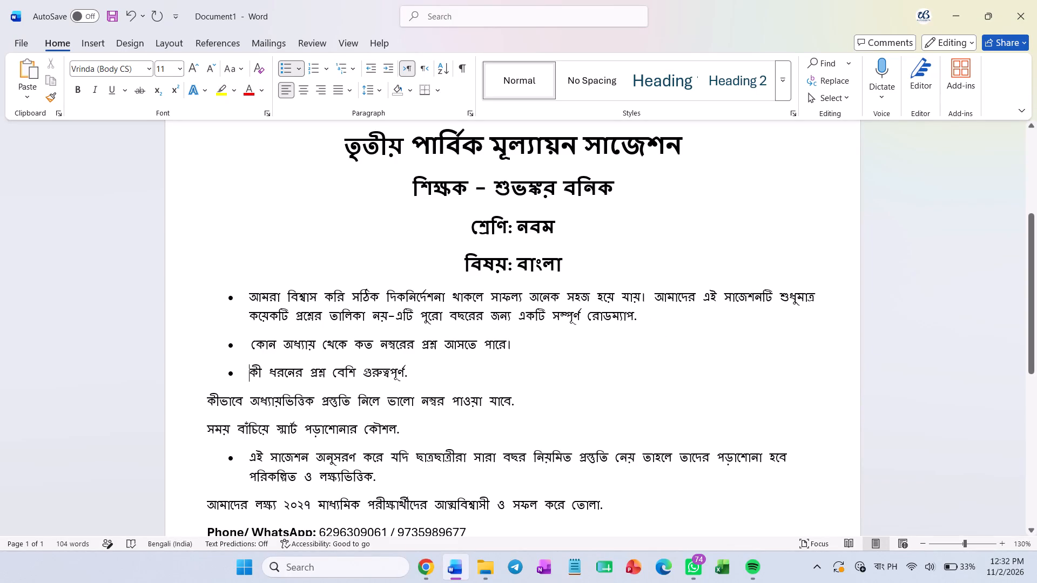
left_click(204, 408)
key("BackSpace")
key("Return")
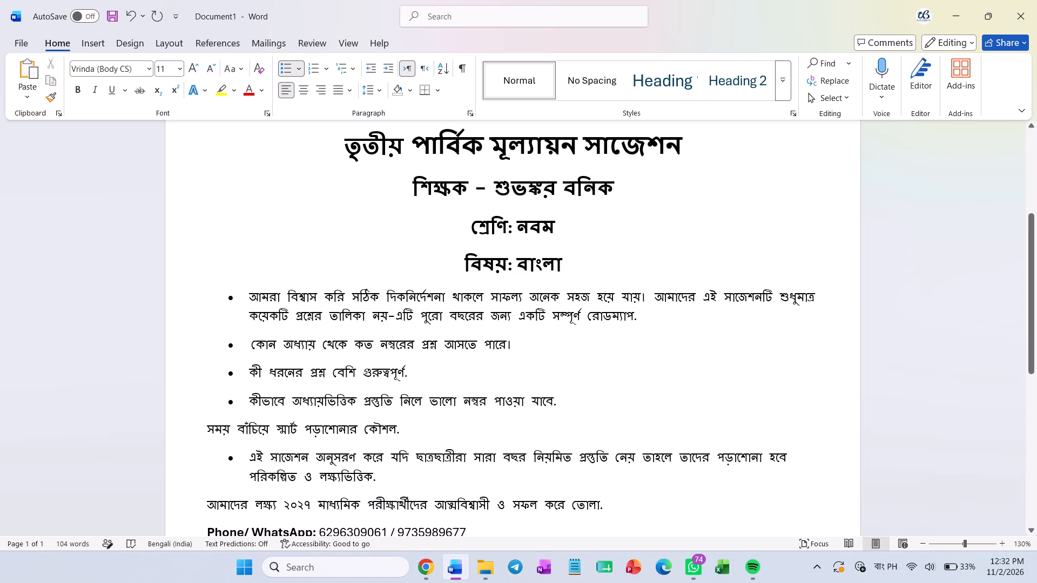
left_click(197, 433)
left_click(197, 433)
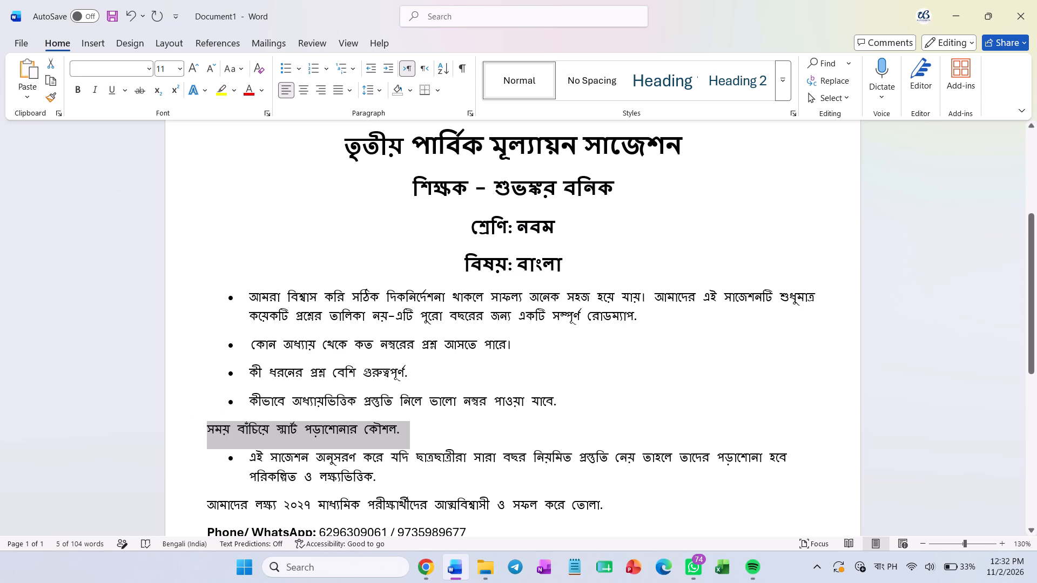
Make the "সময় বাঁচিয়ে" line a bullet item by joining it to the bullet above and splitting it off again.
left_click(198, 432)
left_click(207, 424)
key("BackSpace")
key("Return")
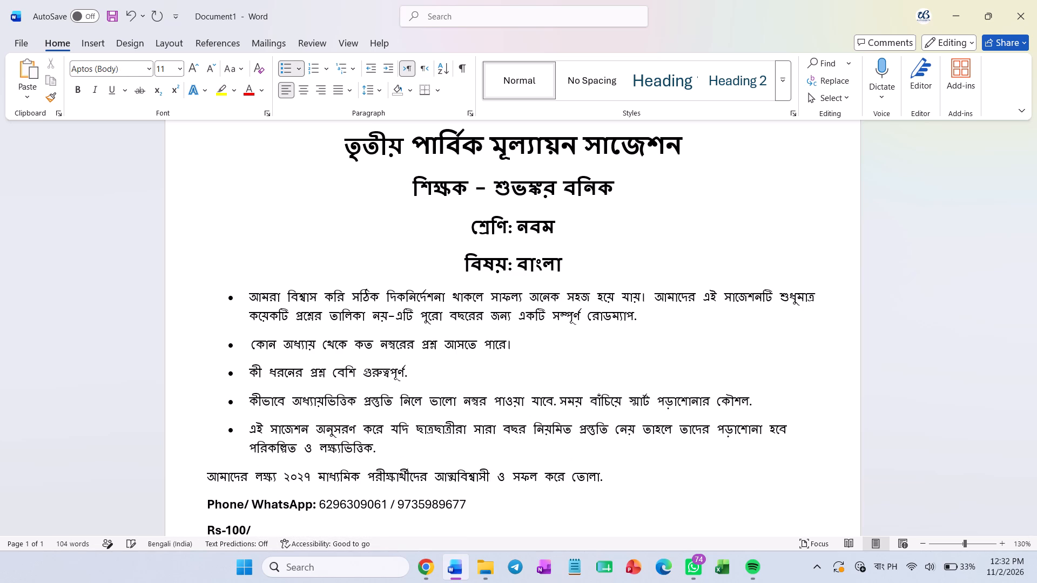
Delete the whole line starting "আমাদের লক্ষ্য ২০২৭" above the Phone/ WhatsApp line.
scroll(208, 430, "down", 2)
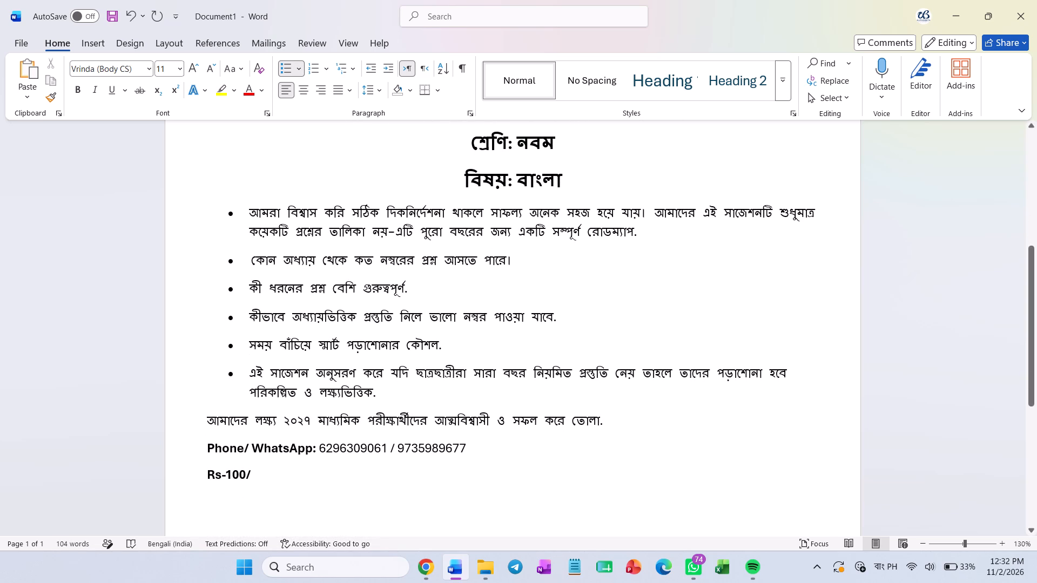
left_click_drag(208, 429, 552, 426)
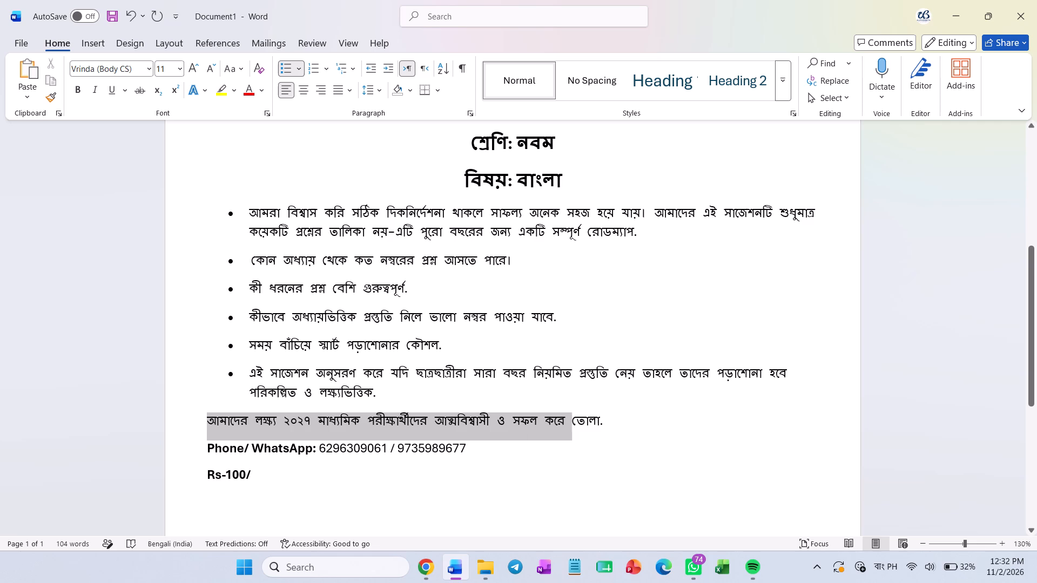
left_click_drag(552, 426, 605, 421)
key("BackSpace")
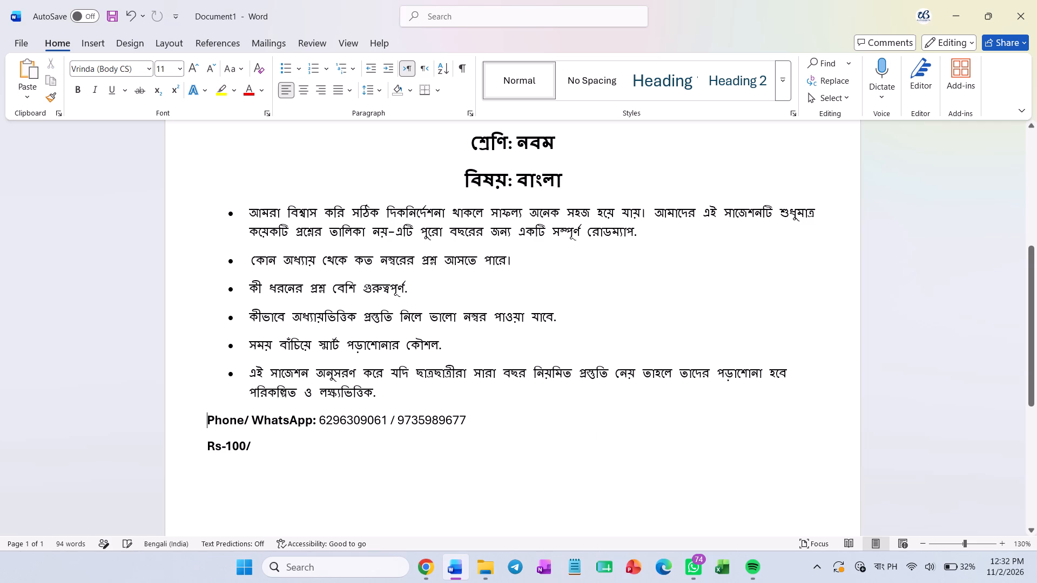
Centre the Phone/ WhatsApp line.
left_click_drag(509, 437, 234, 423)
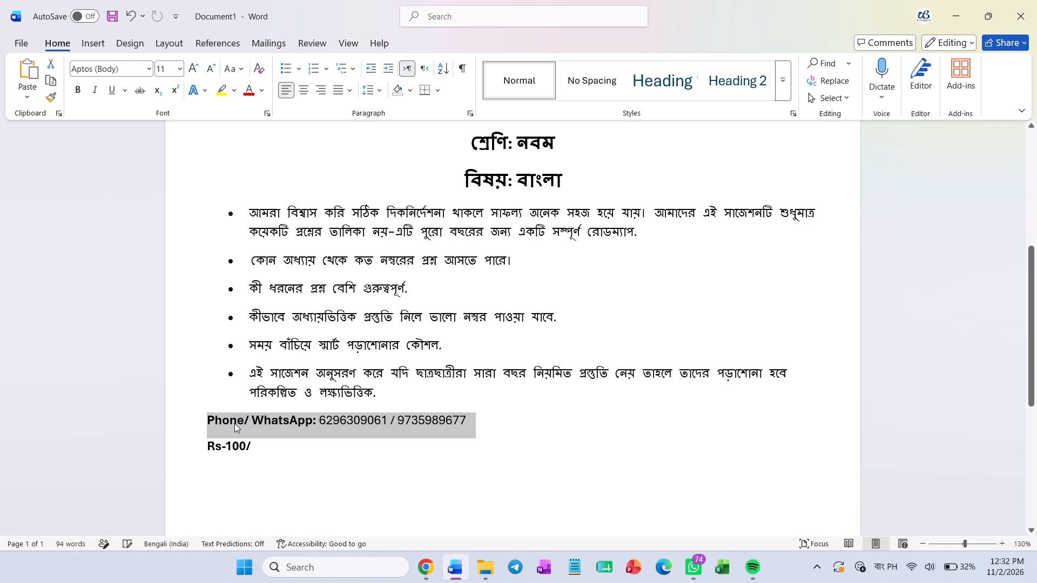
key("ctrl+e")
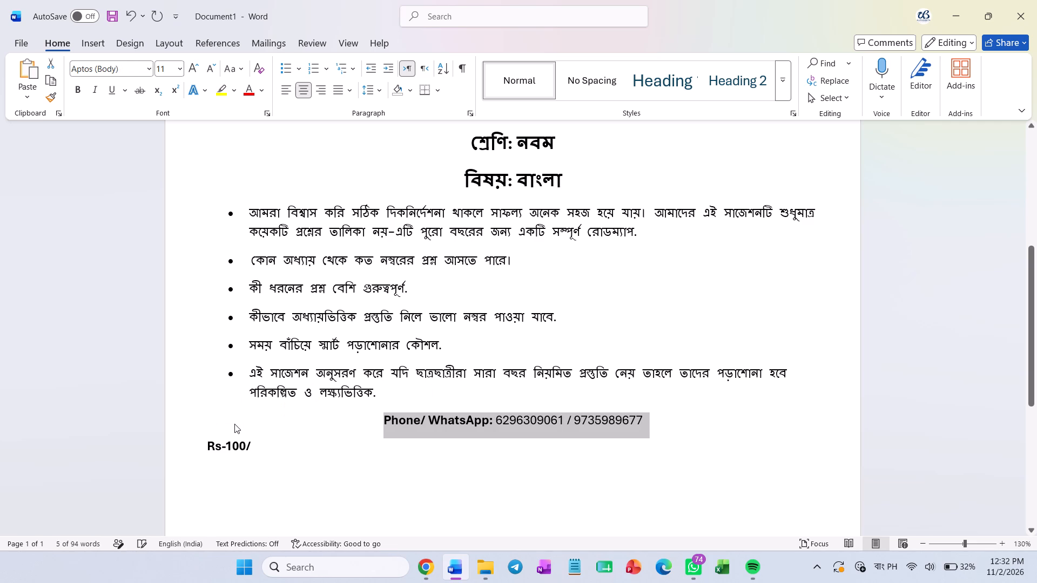
Right-align the "Rs-100/" price line.
left_click_drag(202, 446, 227, 446)
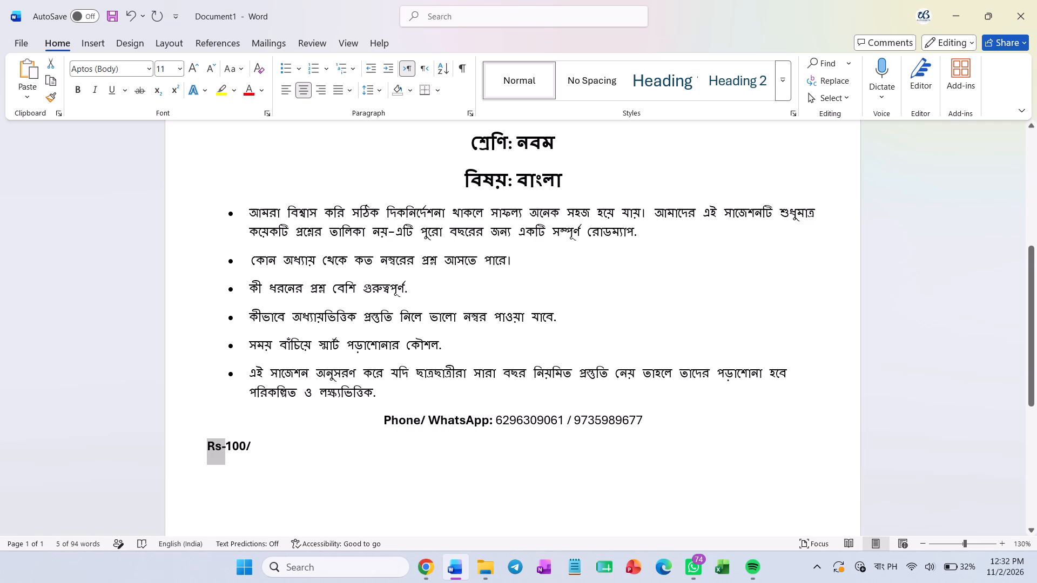
left_click_drag(227, 446, 250, 446)
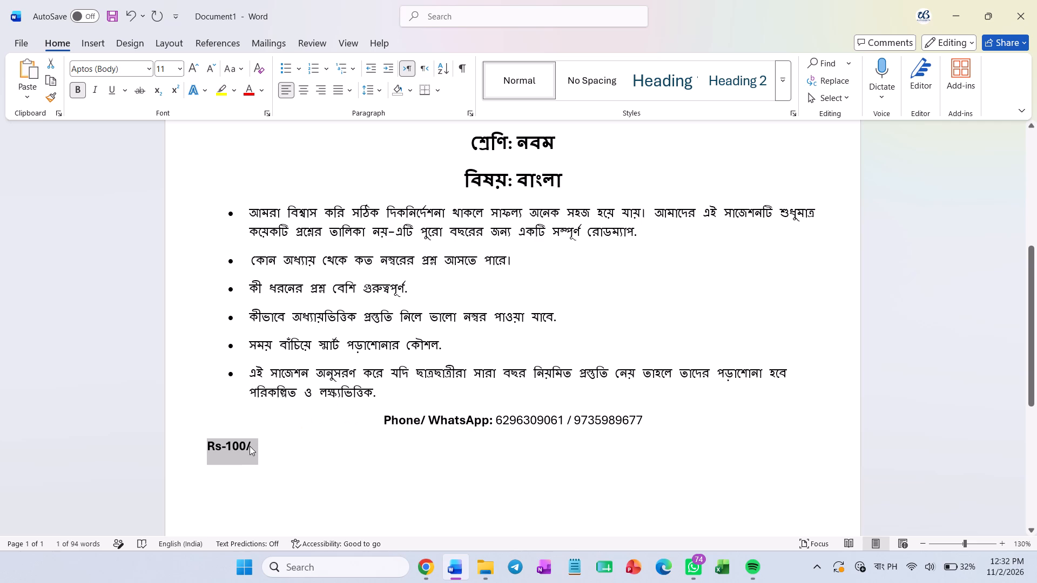
key("ctrl+l")
key("ctrl+l")
left_click(319, 91)
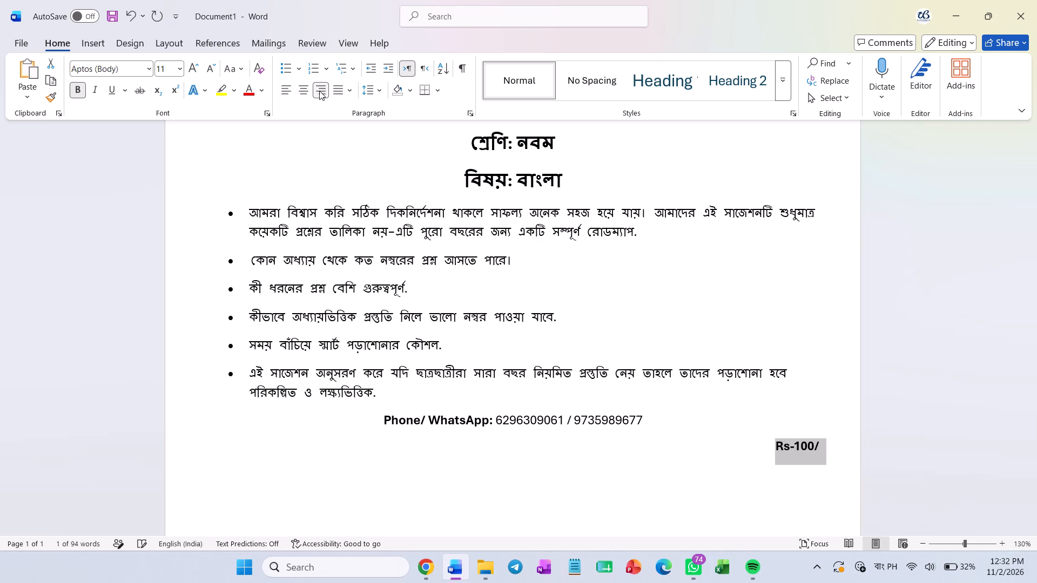
Insert blank lines before "Rs-100/" to move the price down towards the bottom of the page.
scroll(531, 263, "up", 3)
scroll(531, 263, "down", 6)
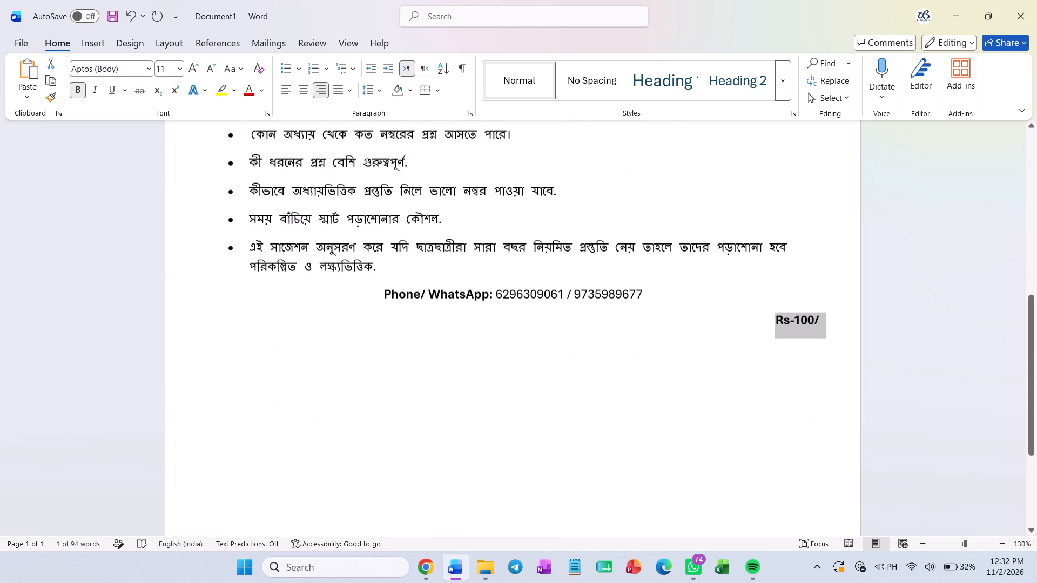
left_click(704, 317)
key("Return")
key("Return")
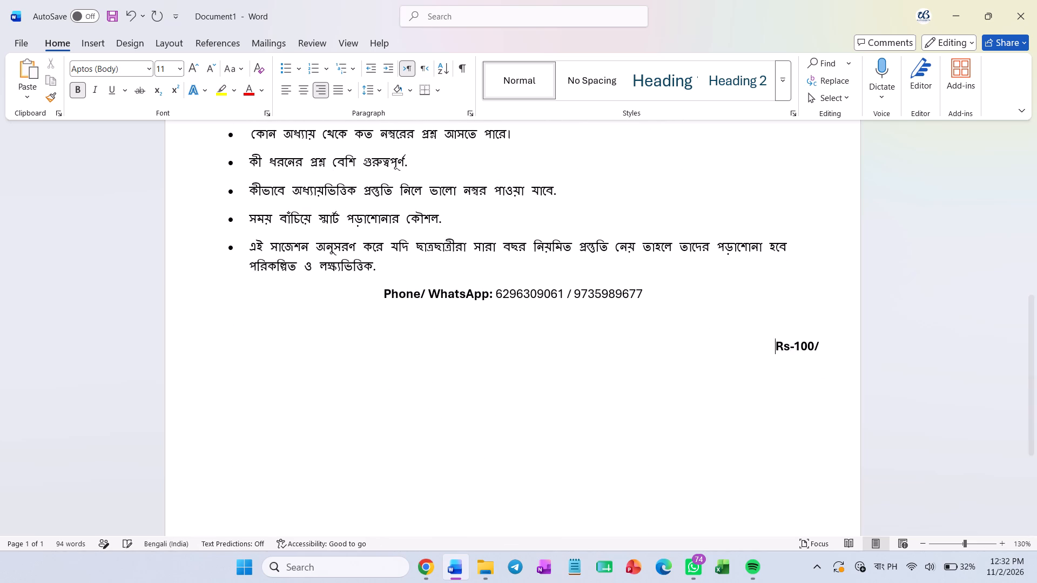
scroll(709, 315, "down", 12)
key("Return")
key("Return")
key("Return")
key("Return")
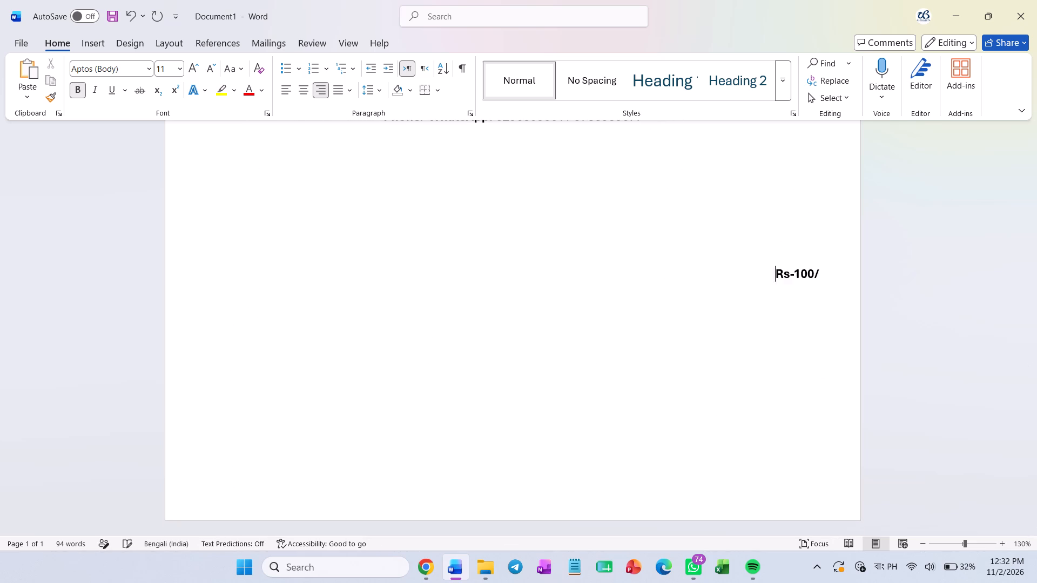
key("Return")
key("Return")
key("Return")
key("Return")
key("Return")
key("Return")
key("Return")
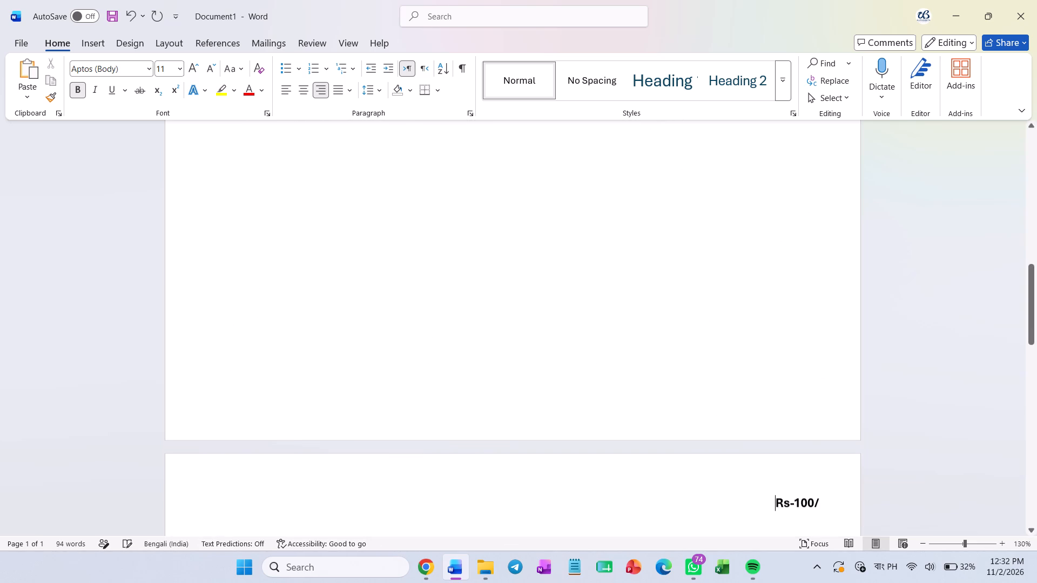
Bring the "Rs-100/" line back to the bottom of the first page and remove the empty second page.
key("BackSpace")
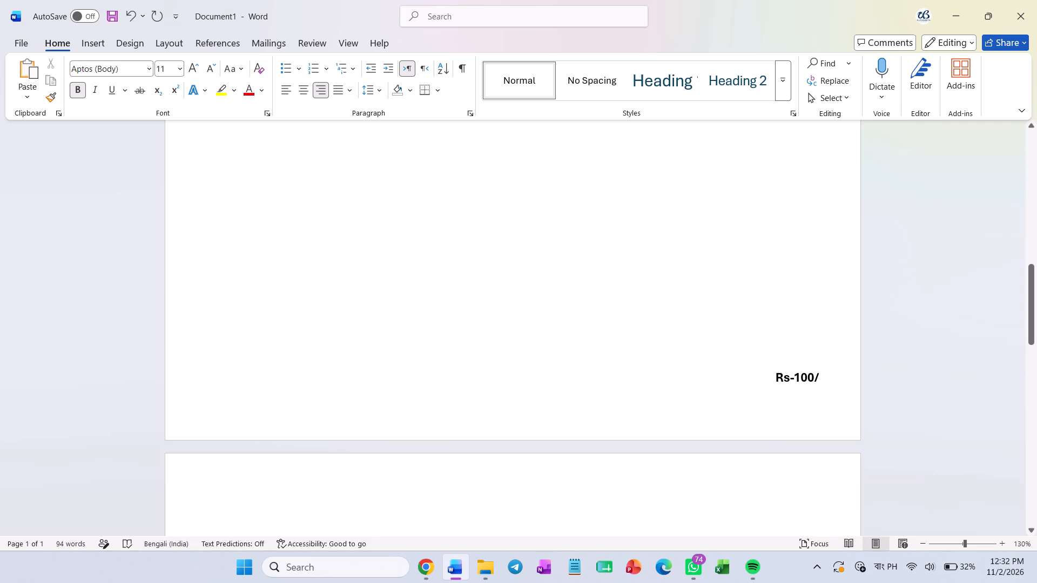
left_click(956, 541)
left_click(931, 543)
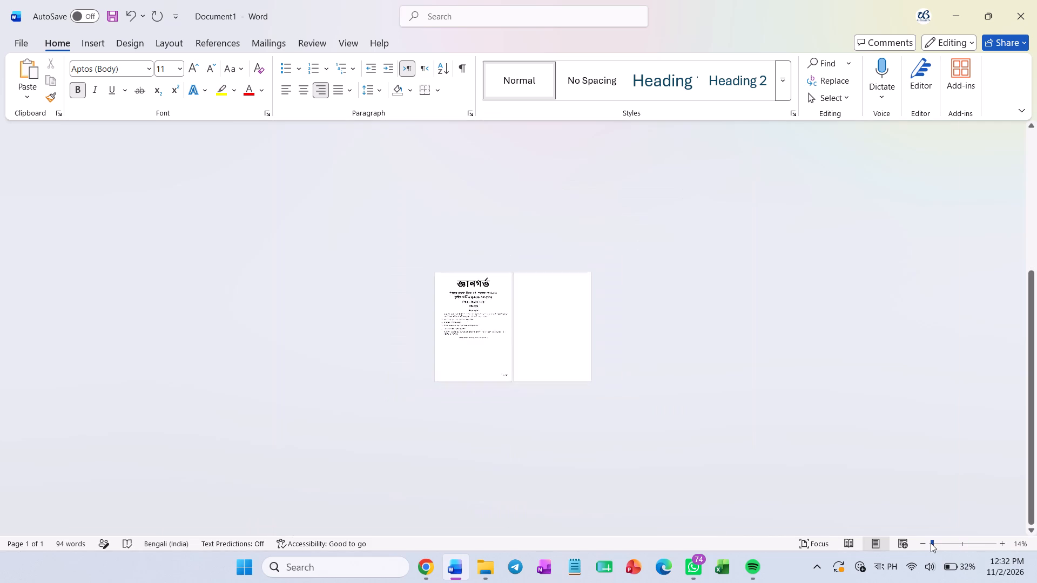
left_click(568, 377)
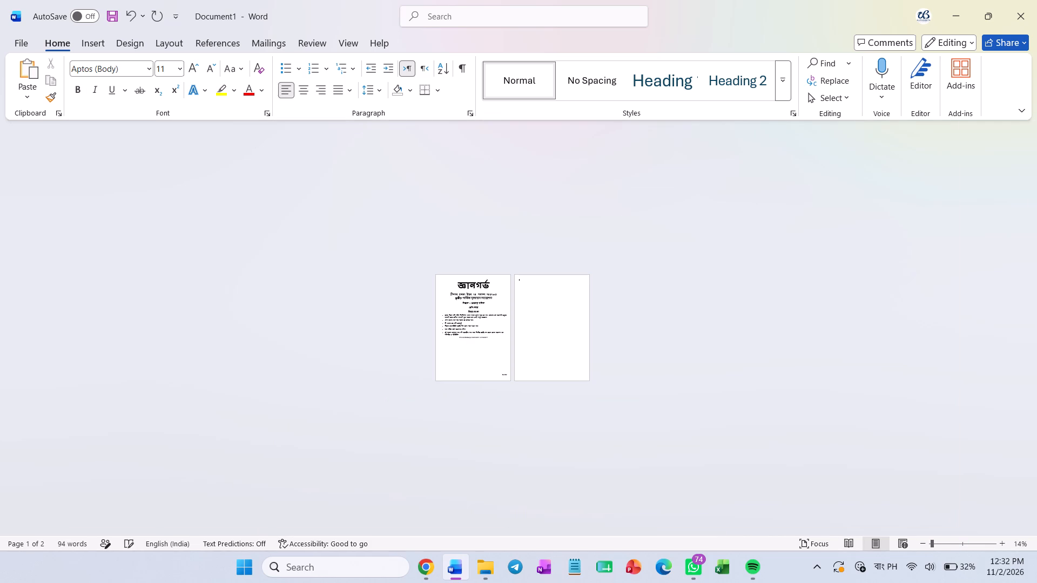
key("BackSpace")
Set the font of the whole document to Abu Sayed.
left_click(951, 542)
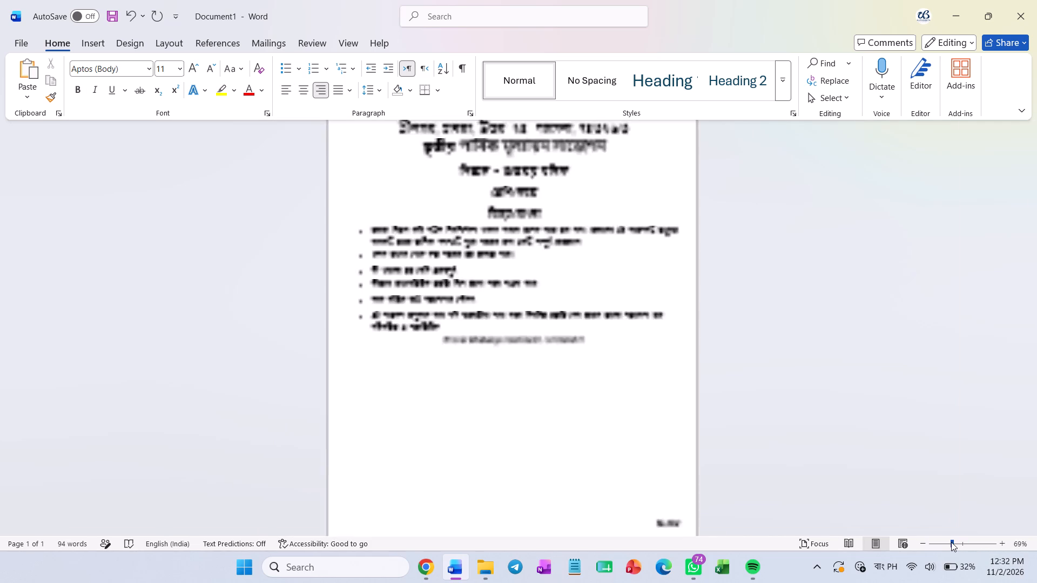
scroll(717, 446, "up", 12)
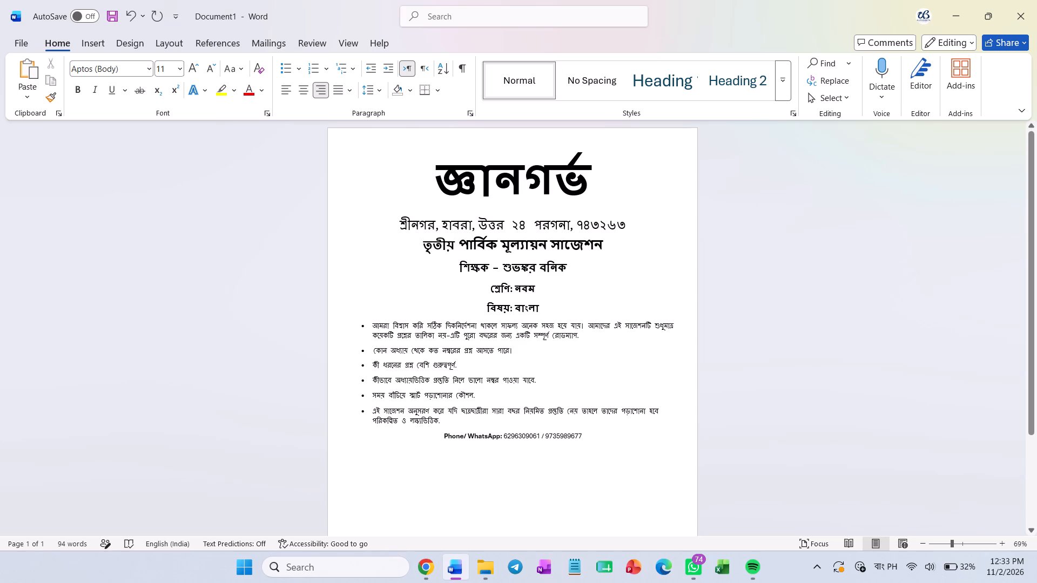
key("ctrl+a")
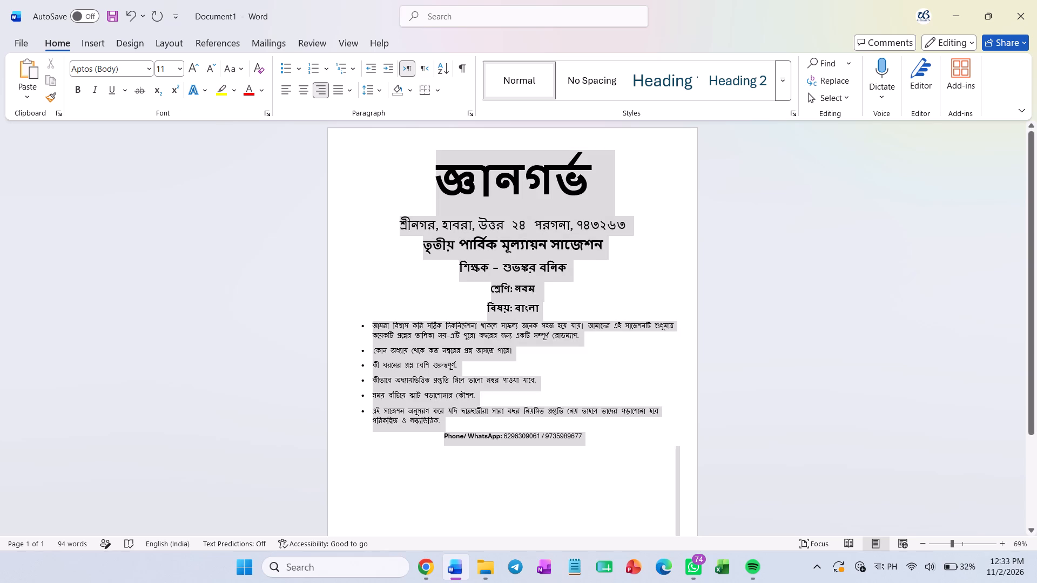
left_click(87, 69)
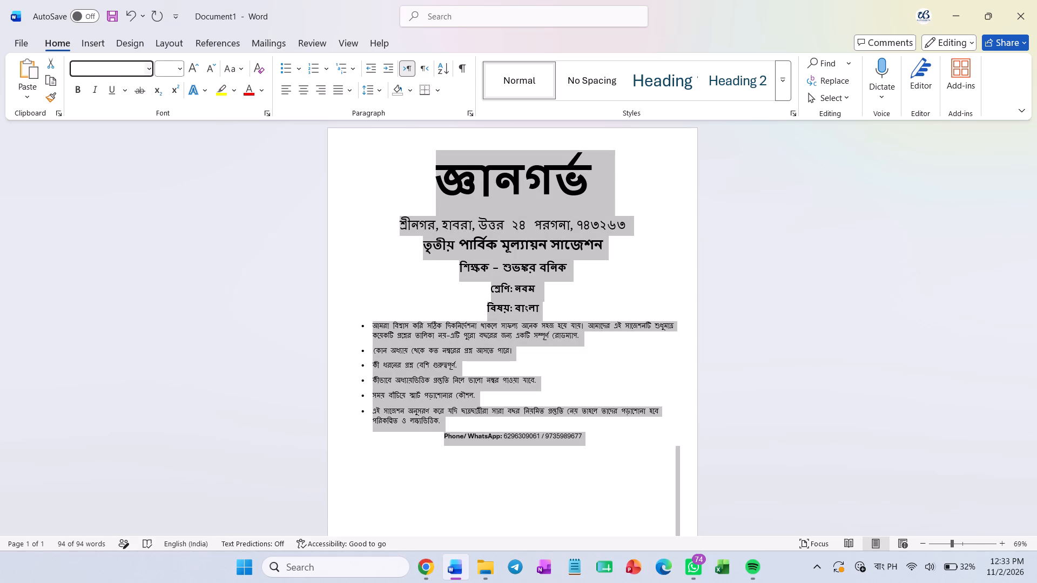
left_click(149, 65)
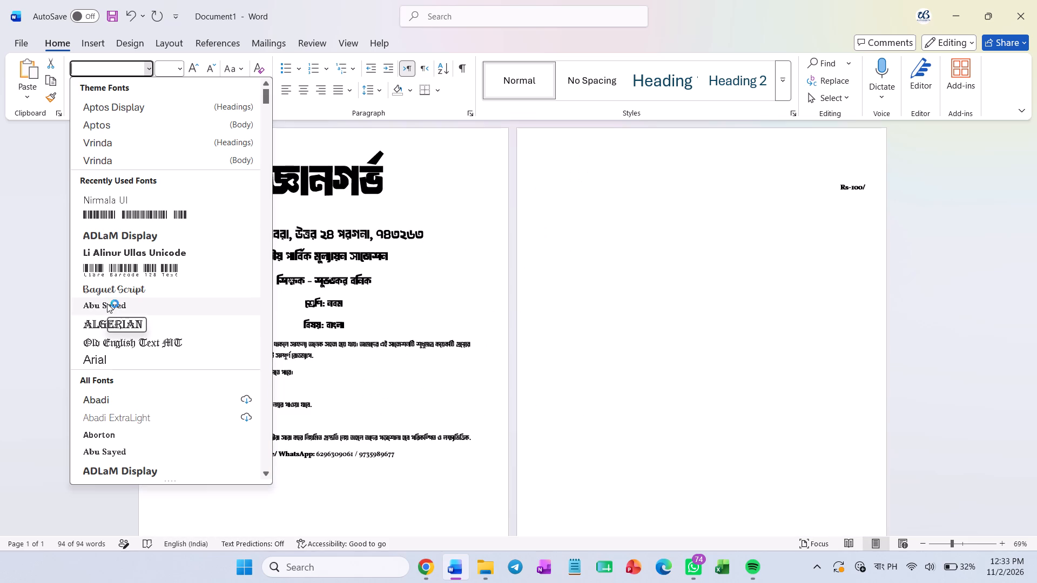
left_click(107, 303)
left_click(421, 322)
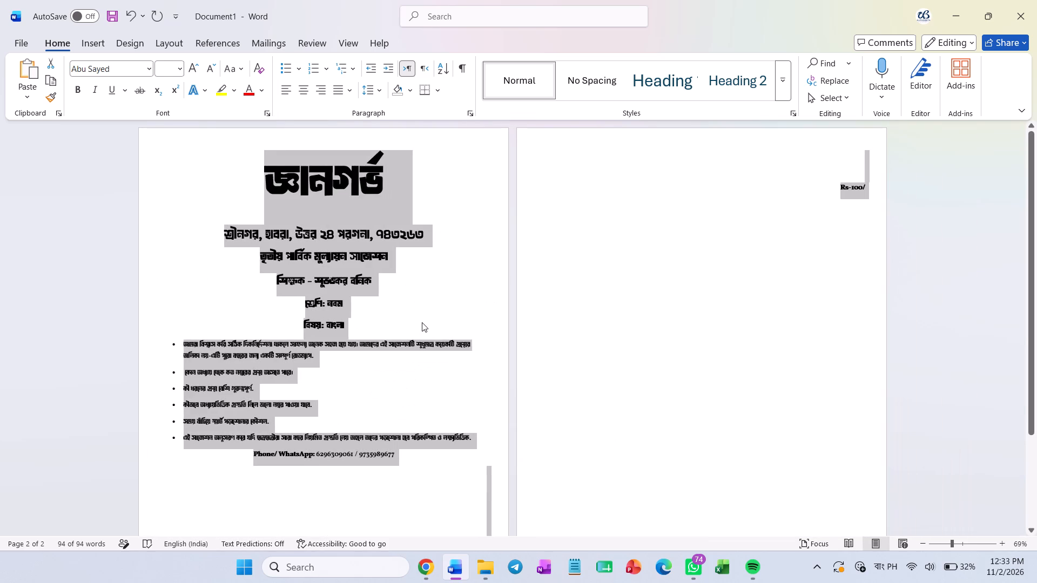
Delete blank lines above "Rs-100/" on the second page to bring it back onto the first page.
left_click(591, 182)
left_click(604, 158)
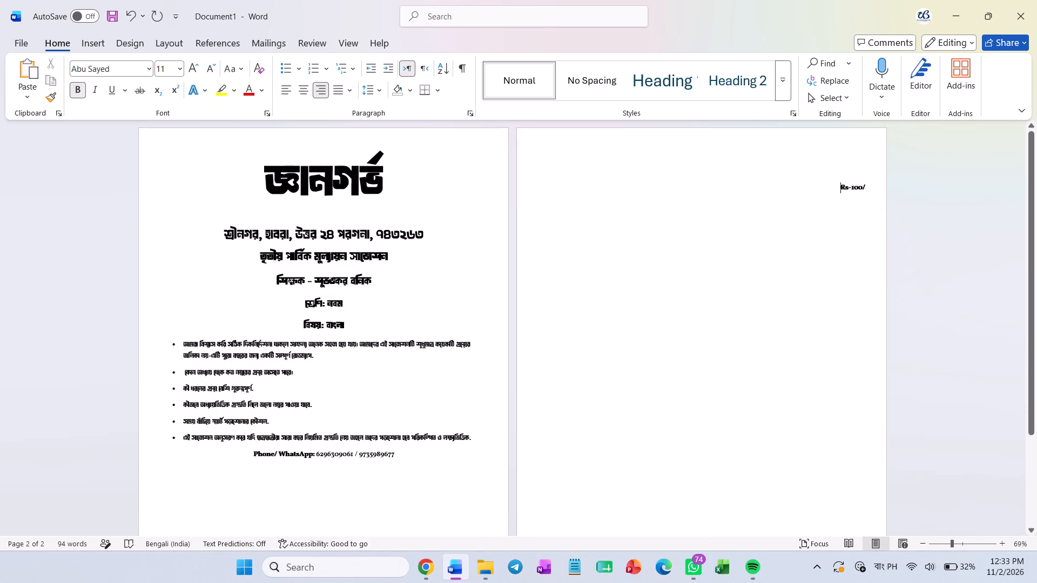
key("BackSpace")
key("BackSpace")
key("BackSpace")
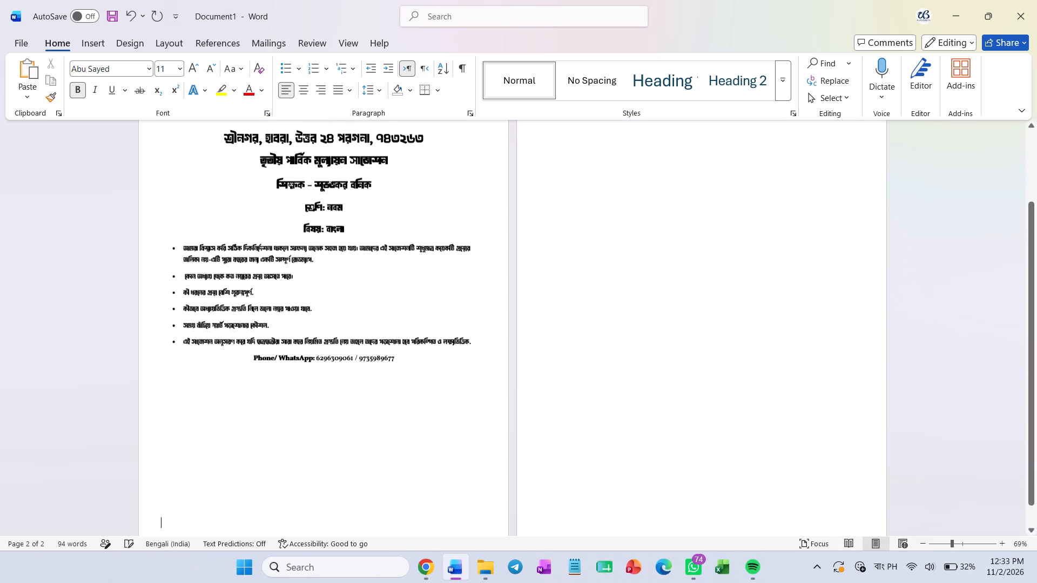
key("BackSpace")
key("BackSpace")
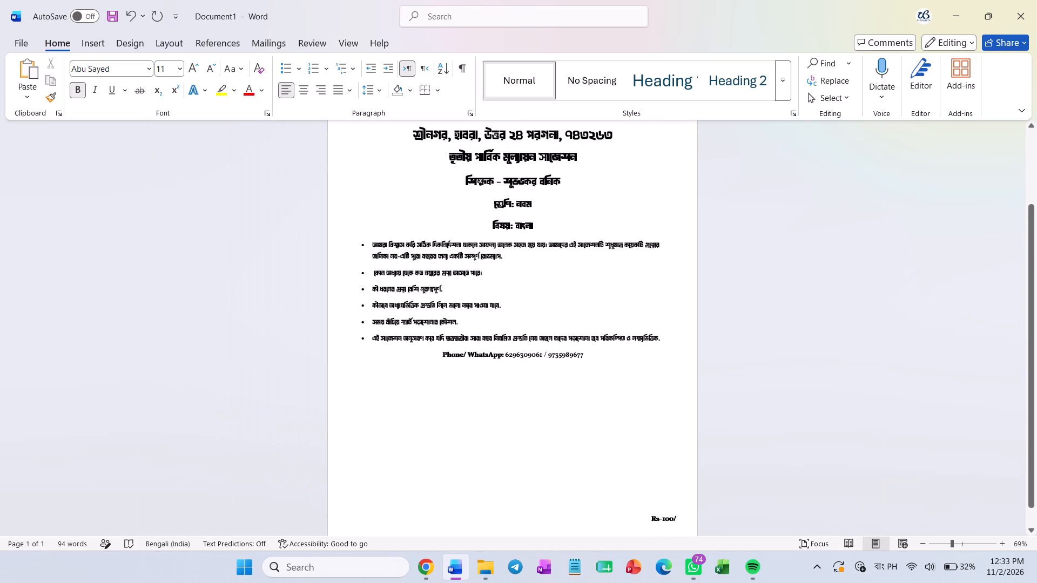
Enlarge the "জ্ঞানগর্ভ" title to 90 pt.
scroll(657, 315, "up", 4)
scroll(591, 299, "up", 2)
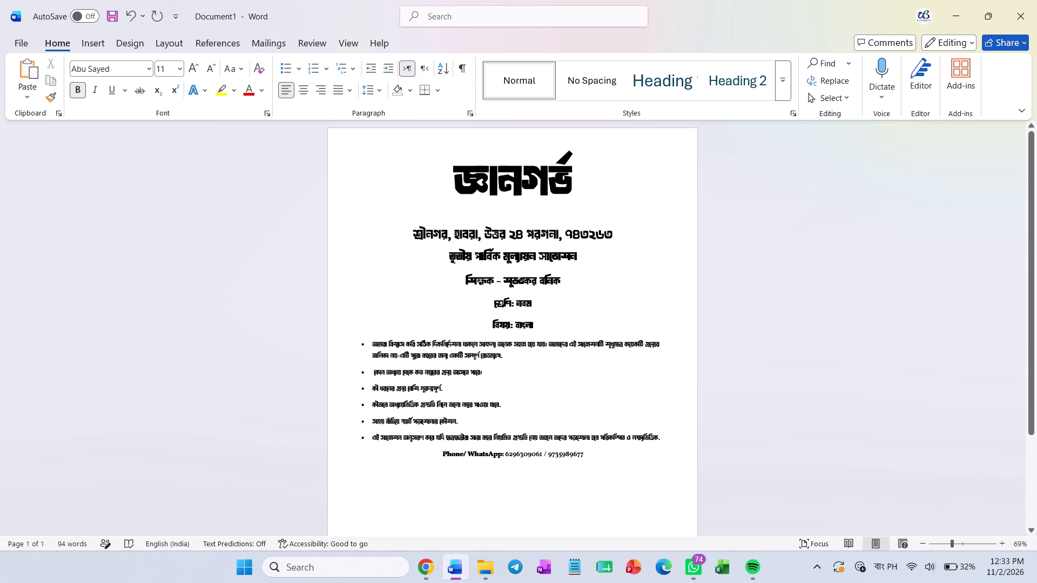
scroll(502, 255, "up", 2, "ctrl")
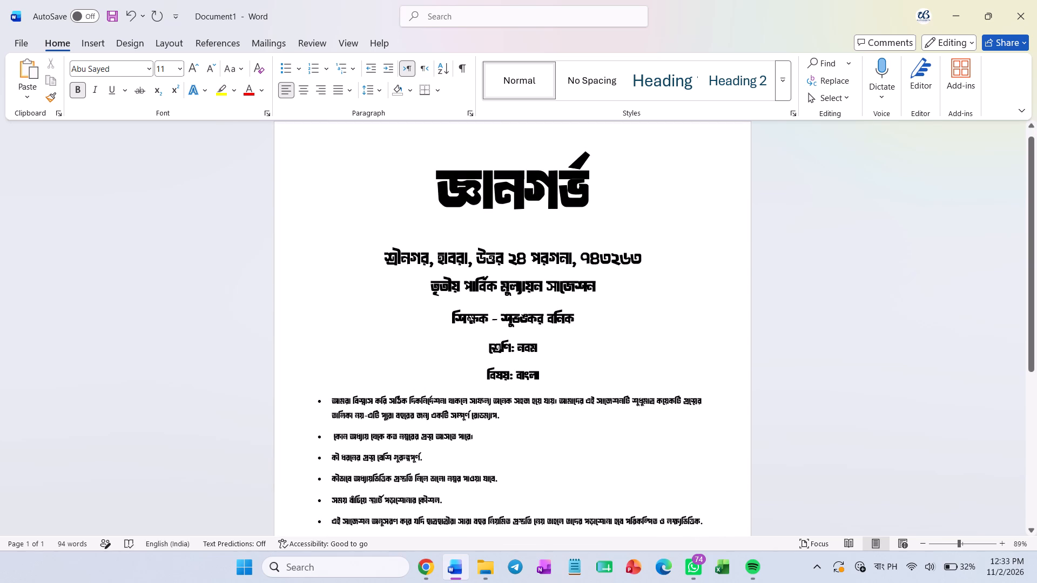
left_click(435, 223)
left_click_drag(574, 235, 581, 265)
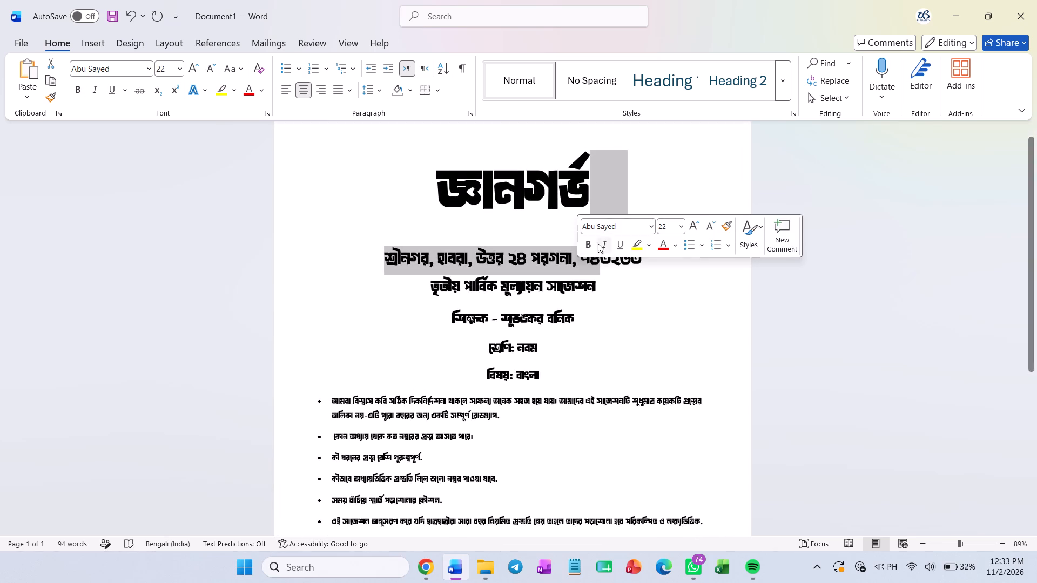
left_click(607, 182)
left_click_drag(609, 190, 421, 192)
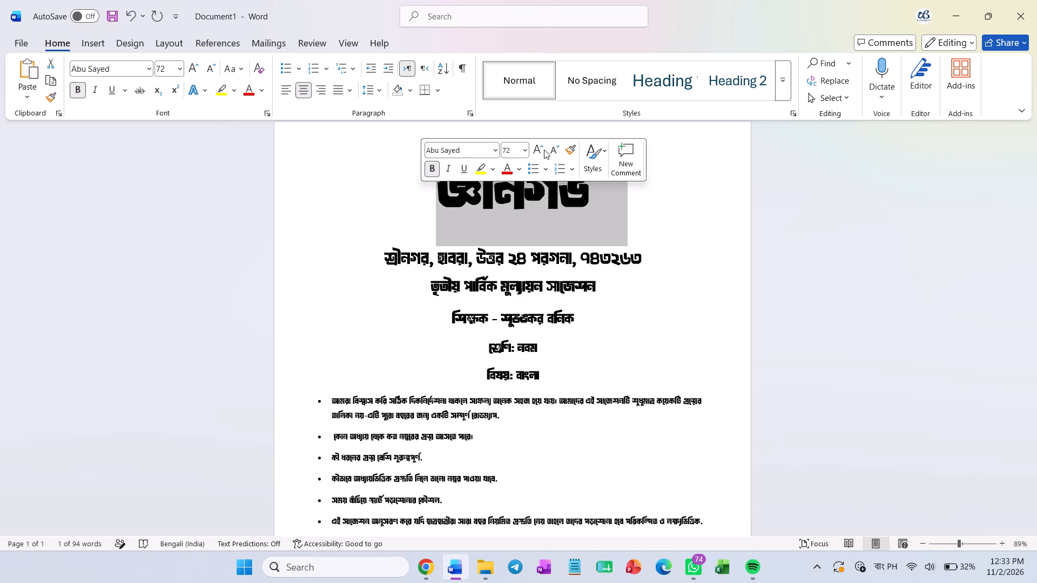
left_click(535, 147)
left_click(535, 147)
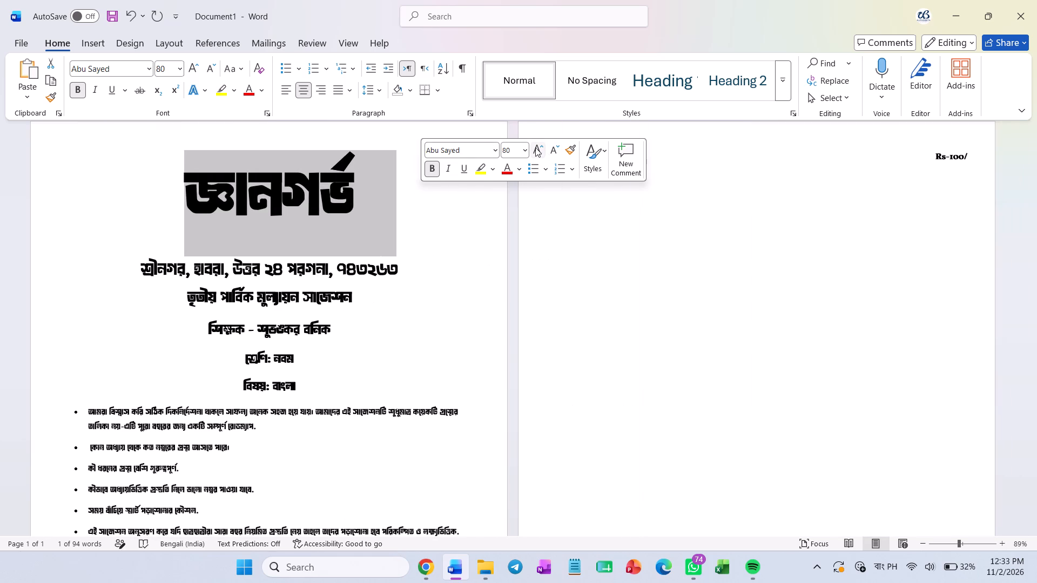
Delete blank lines above "Rs-100/" to bring it back onto the first page, and right-align it.
left_click(838, 143)
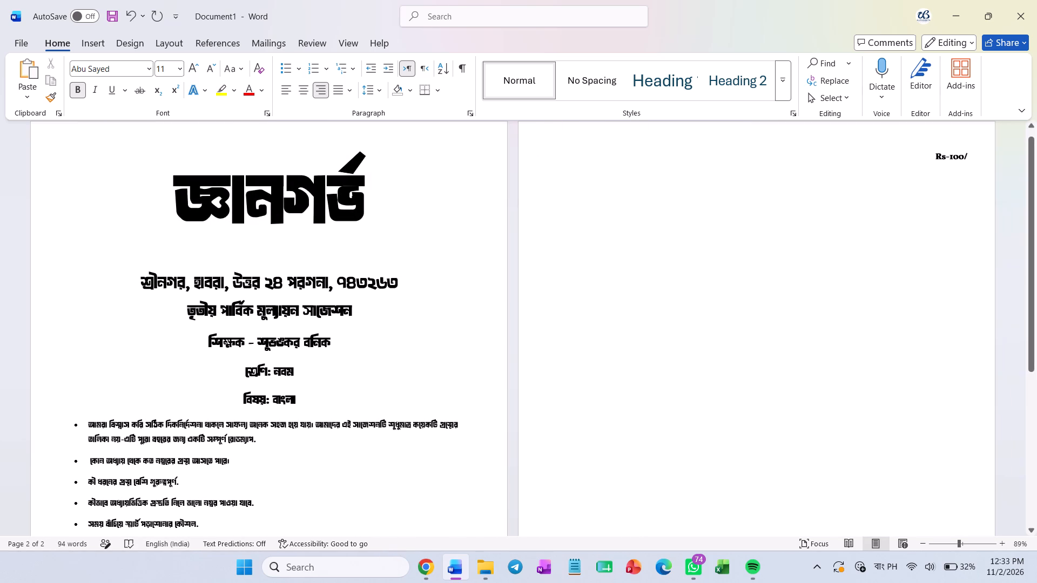
left_click(853, 140)
left_click(866, 132)
scroll(885, 135, "up", 1)
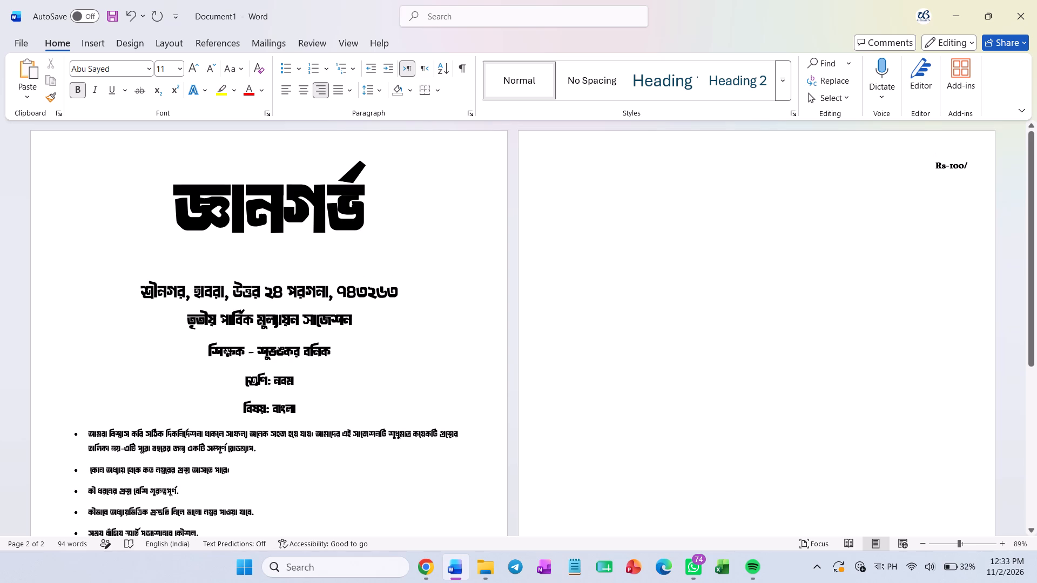
left_click(935, 151)
key("BackSpace")
key("BackSpace")
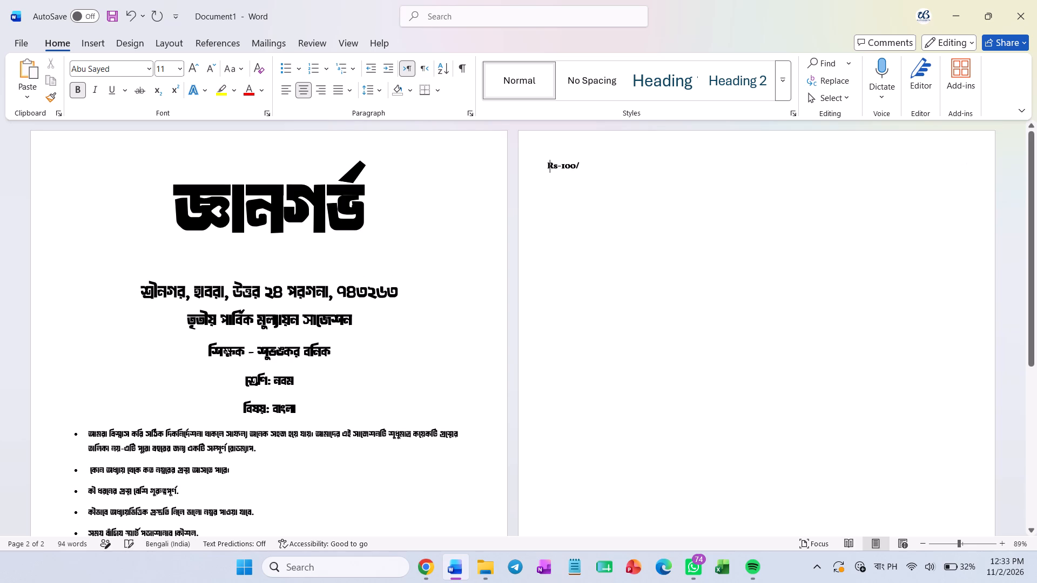
key("BackSpace")
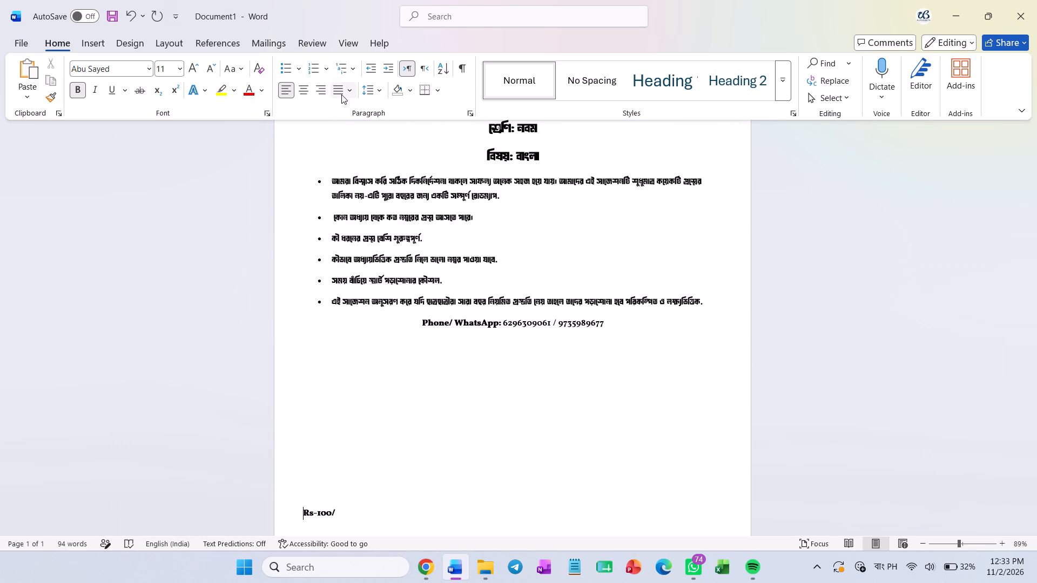
left_click(321, 97)
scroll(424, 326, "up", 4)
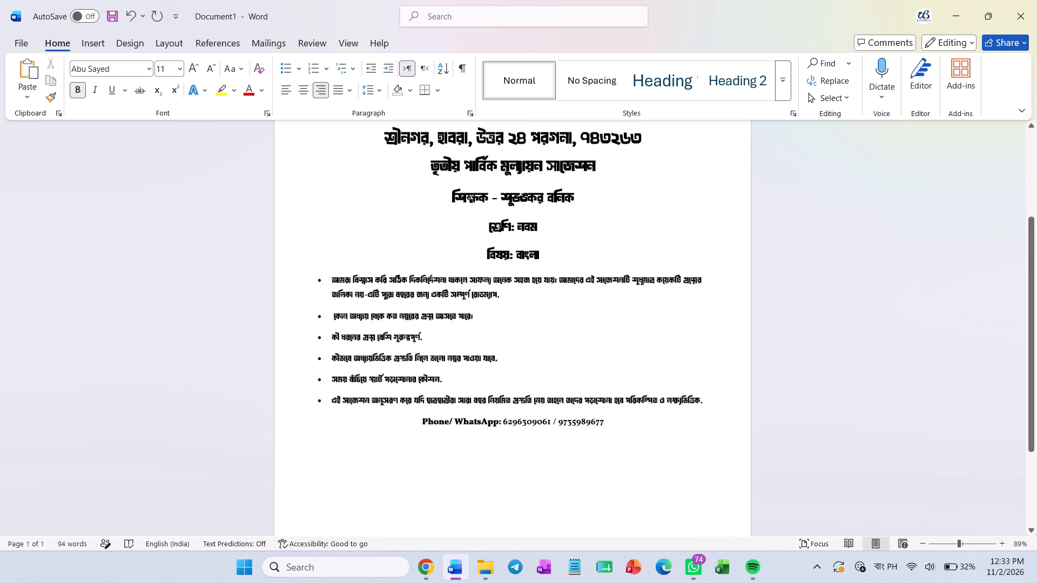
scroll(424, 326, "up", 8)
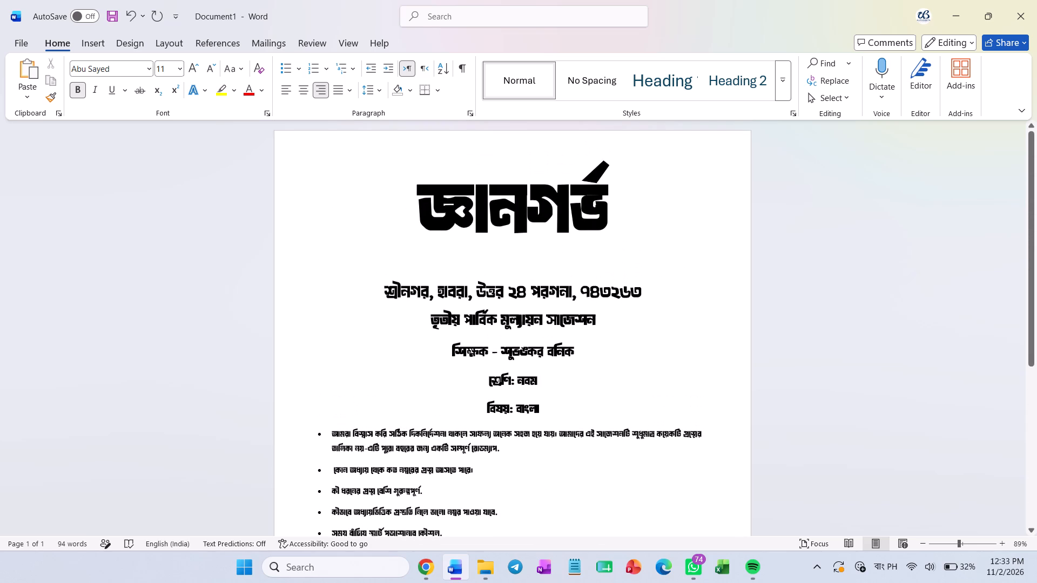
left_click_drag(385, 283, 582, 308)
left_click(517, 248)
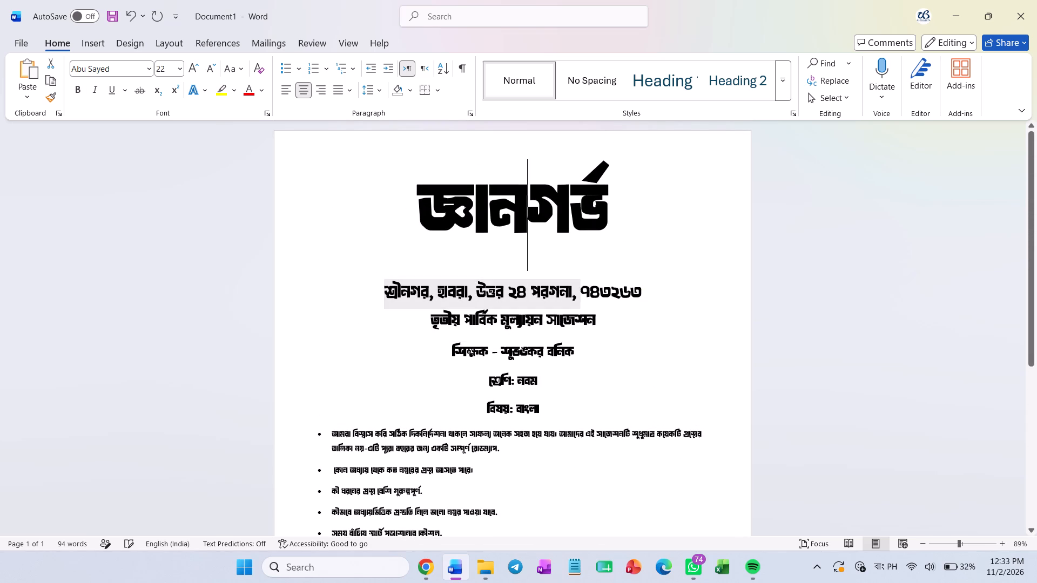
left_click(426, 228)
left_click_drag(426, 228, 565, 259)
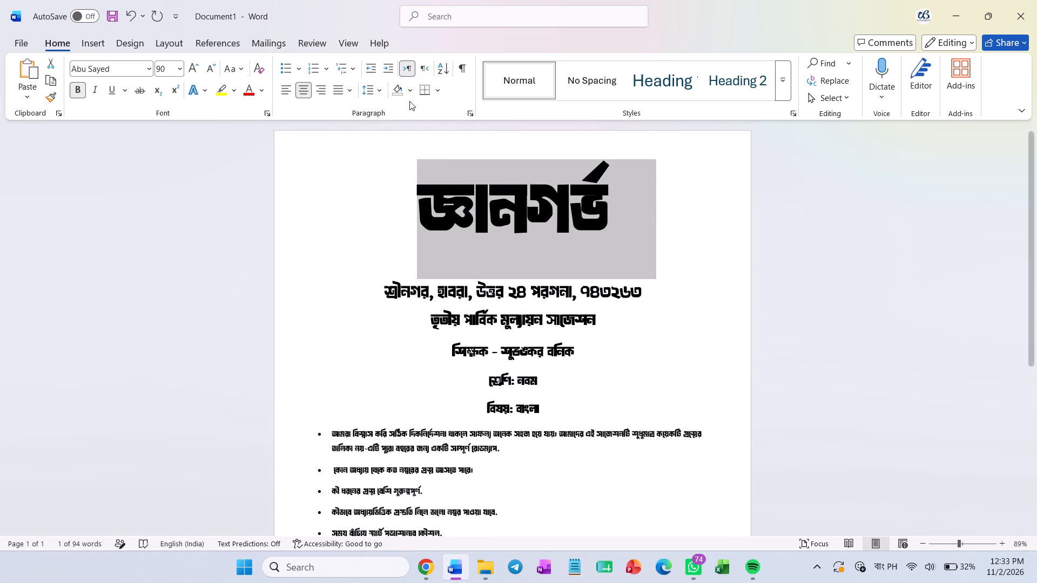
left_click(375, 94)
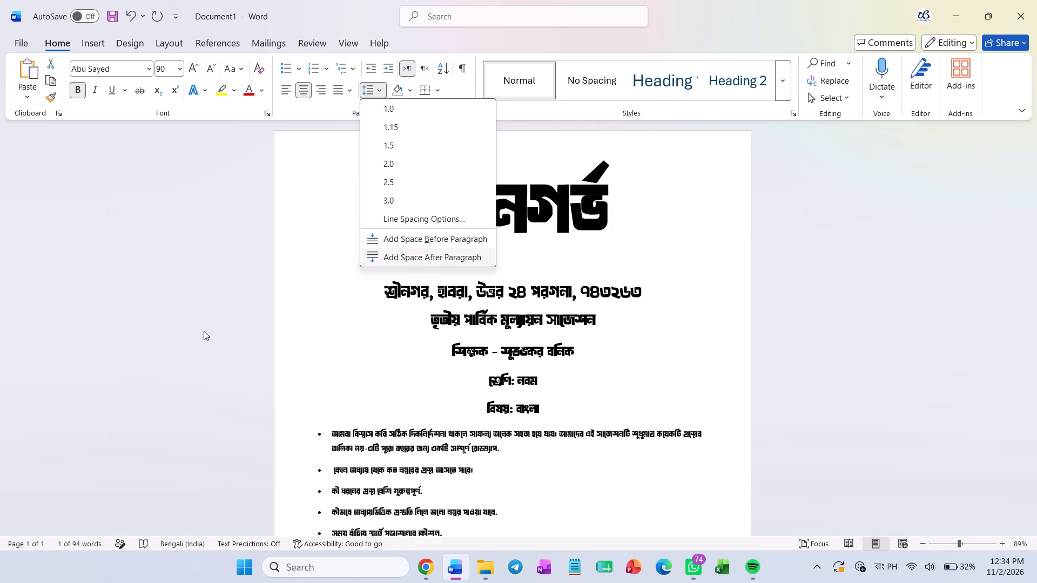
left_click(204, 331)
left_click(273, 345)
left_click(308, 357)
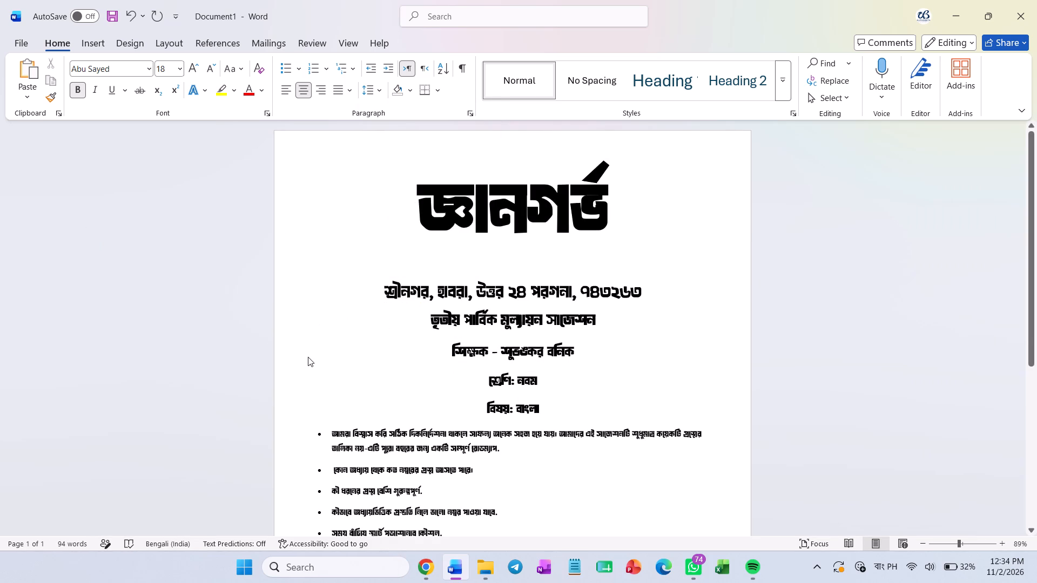
Enlarge the address line below the title to 26 pt.
left_click_drag(366, 286, 561, 313)
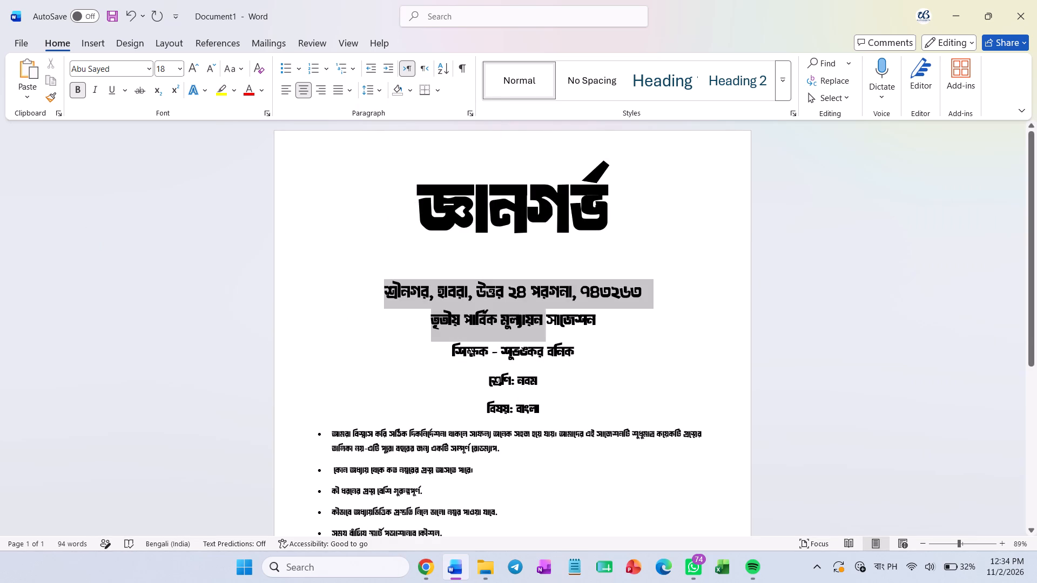
left_click_drag(561, 313, 649, 300)
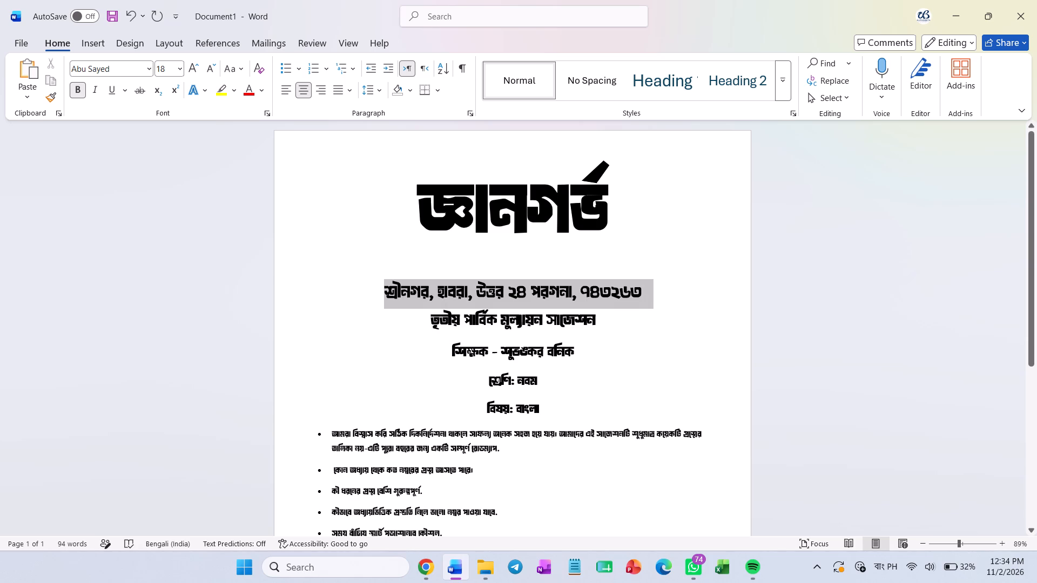
left_click_drag(649, 300, 655, 297)
left_click_drag(655, 297, 687, 292)
left_click_drag(687, 292, 741, 283)
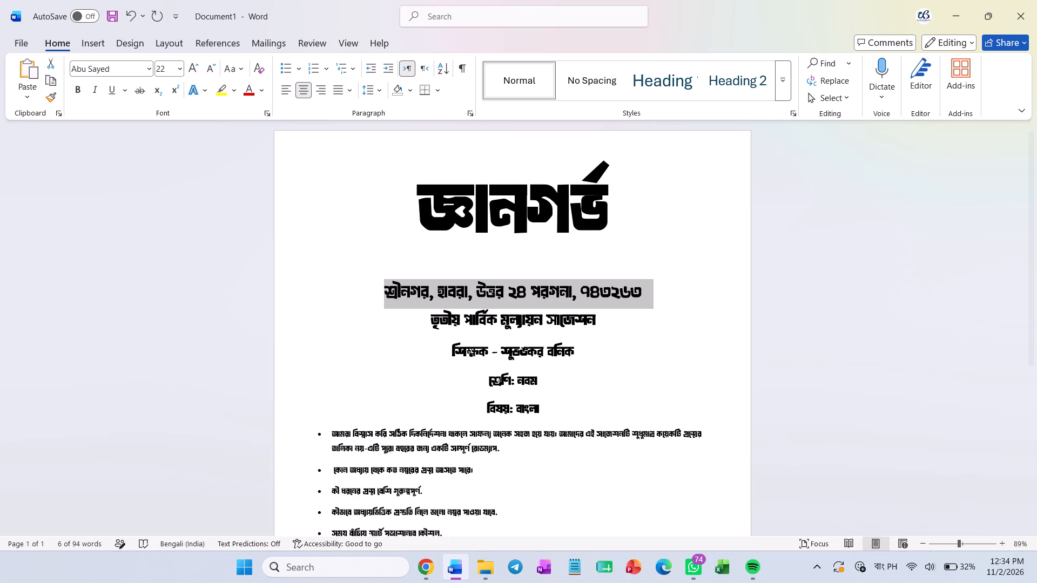
left_click(194, 71)
left_click(194, 71)
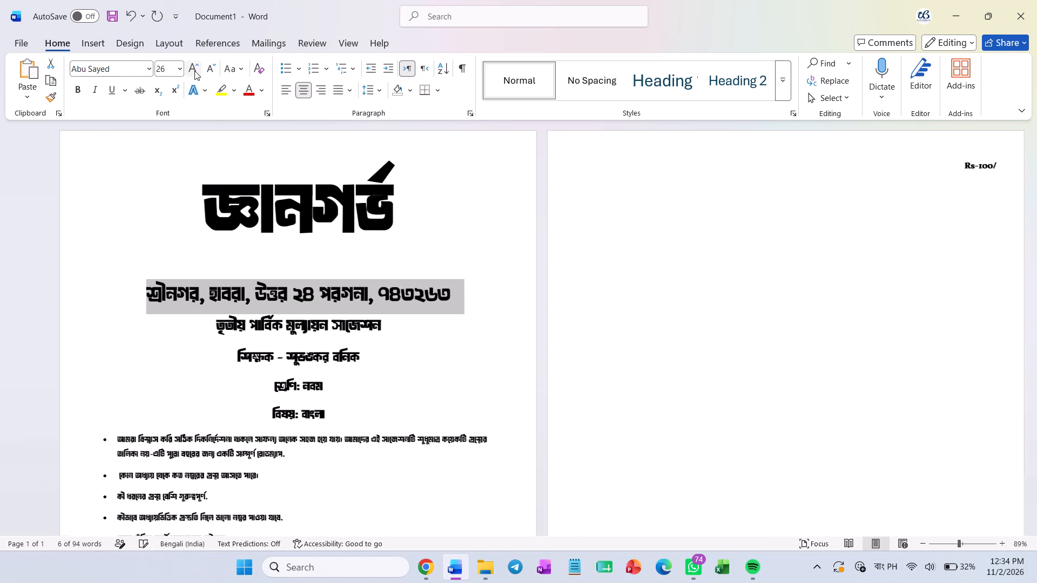
Delete blank lines between the phone line and "Rs-100/" to bring the price back onto the first page.
scroll(435, 304, "down", 7)
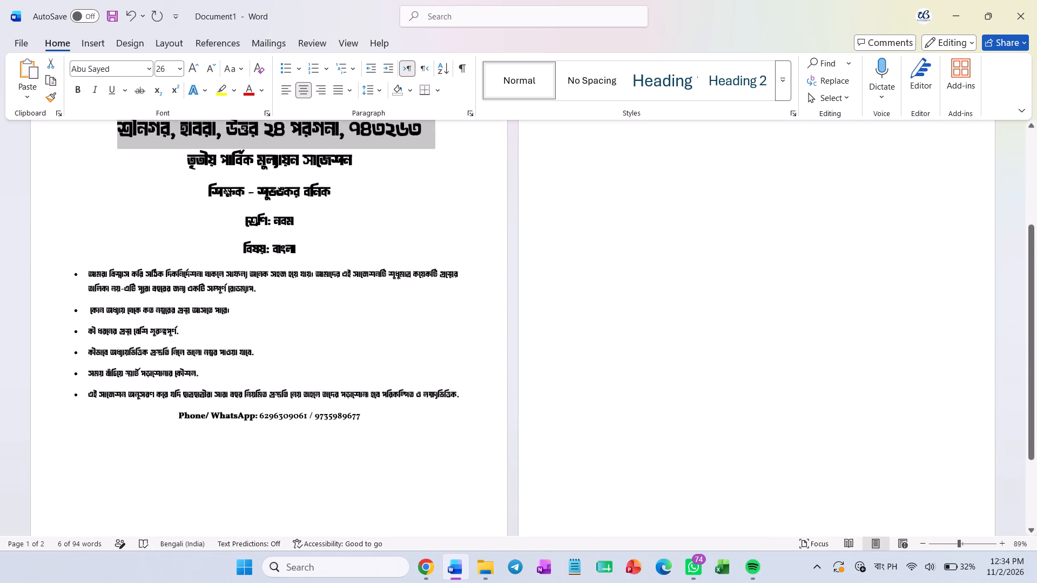
scroll(396, 320, "down", 1)
left_click(278, 469)
key("BackSpace")
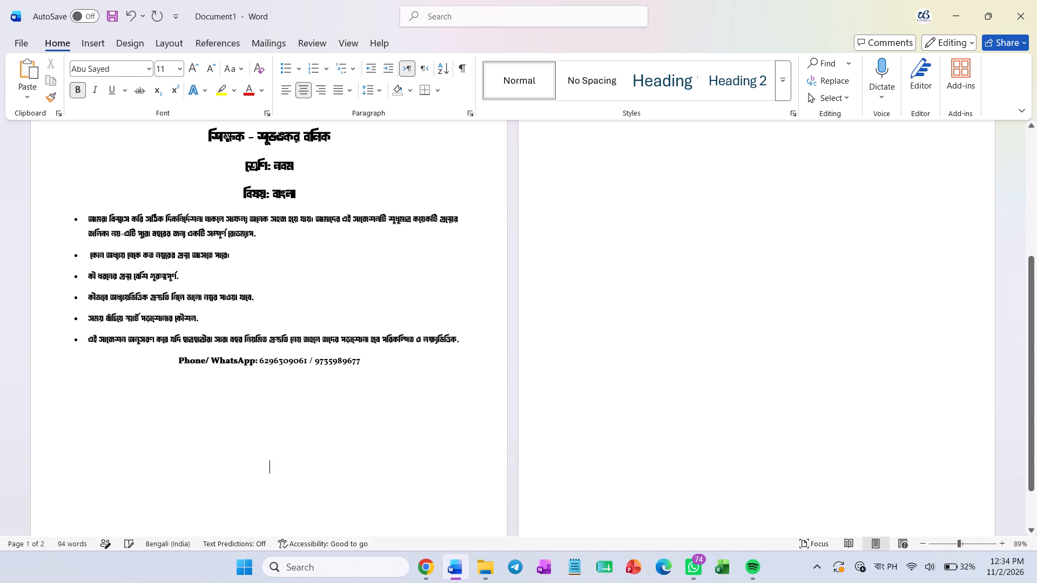
key("BackSpace")
key("BackSpace")
key("BackSpace")
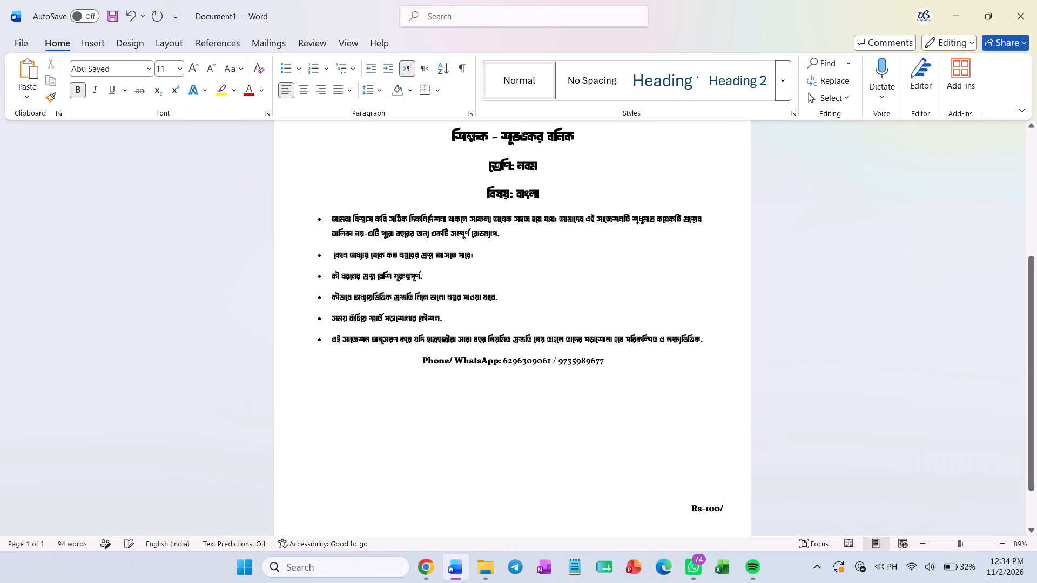
scroll(343, 345, "up", 8)
key("BackSpace")
key("BackSpace")
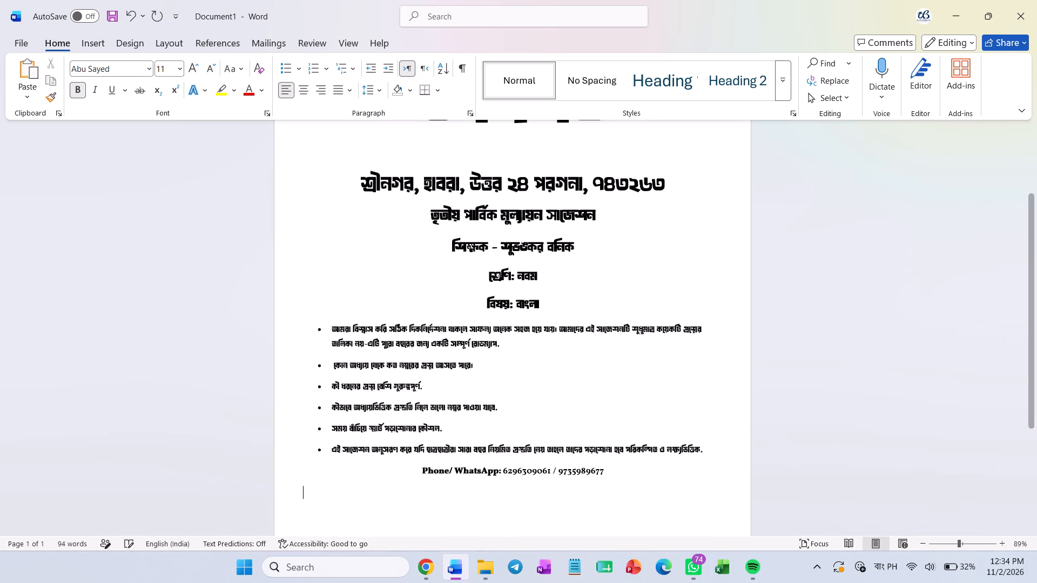
Enlarge the "তৃতীয় পার্বিক মুল্যায়ন সাজেশন" line to 48 pt.
scroll(415, 232, "up", 3)
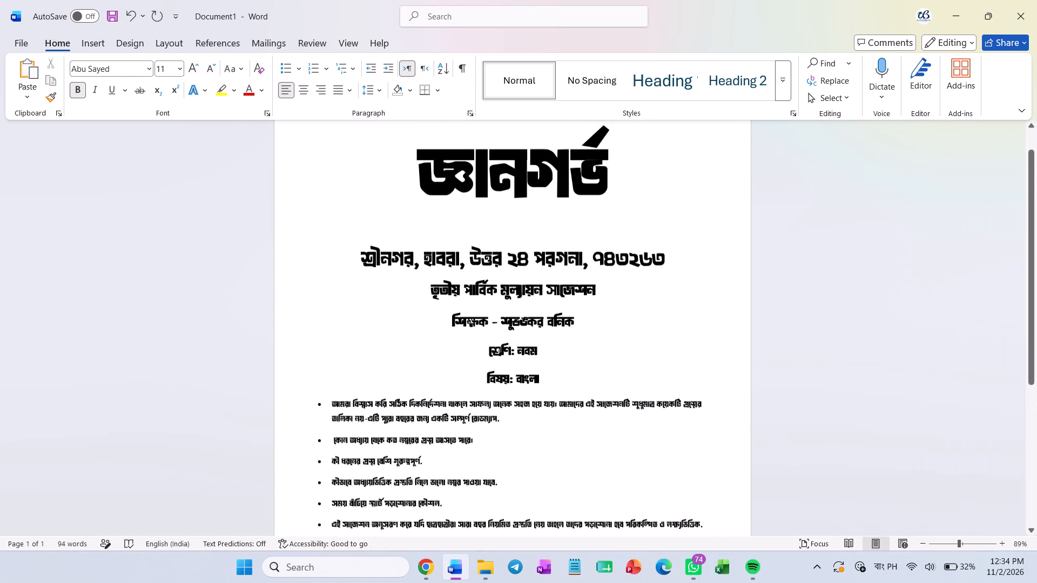
left_click_drag(423, 300, 613, 289)
triple_click(731, 246)
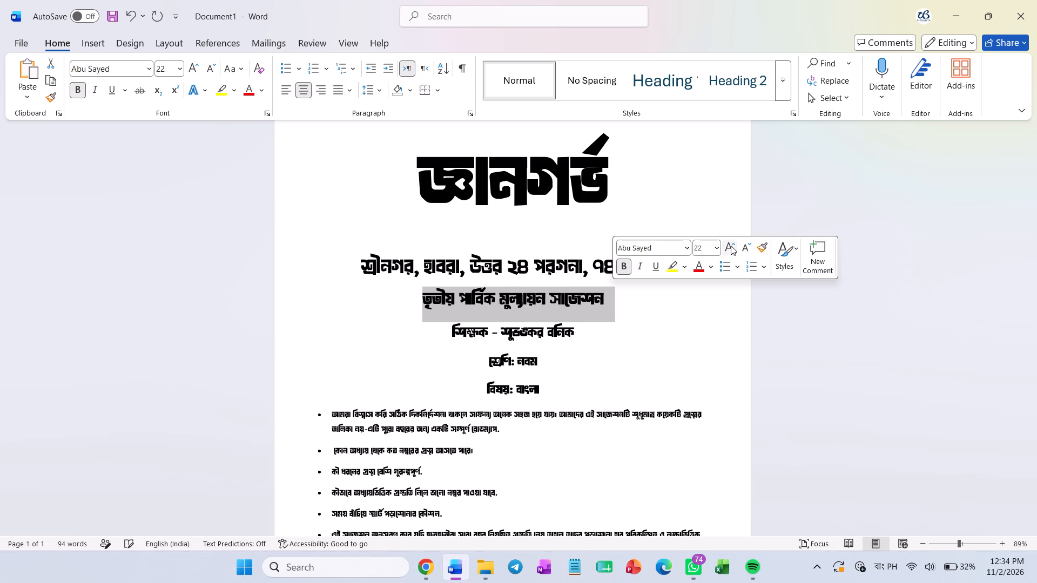
triple_click(731, 246)
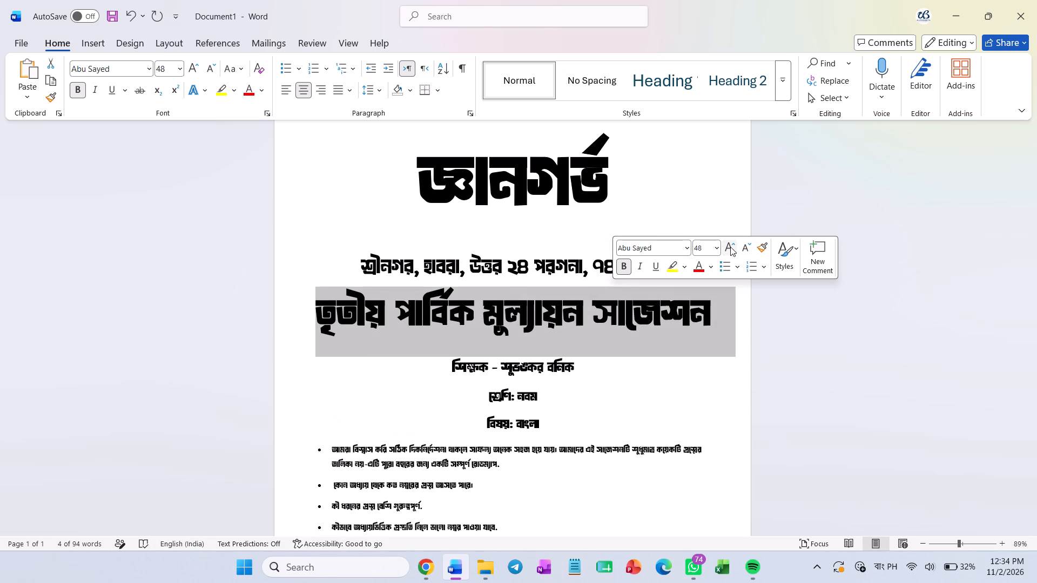
scroll(636, 259, "down", 4)
left_click(651, 278)
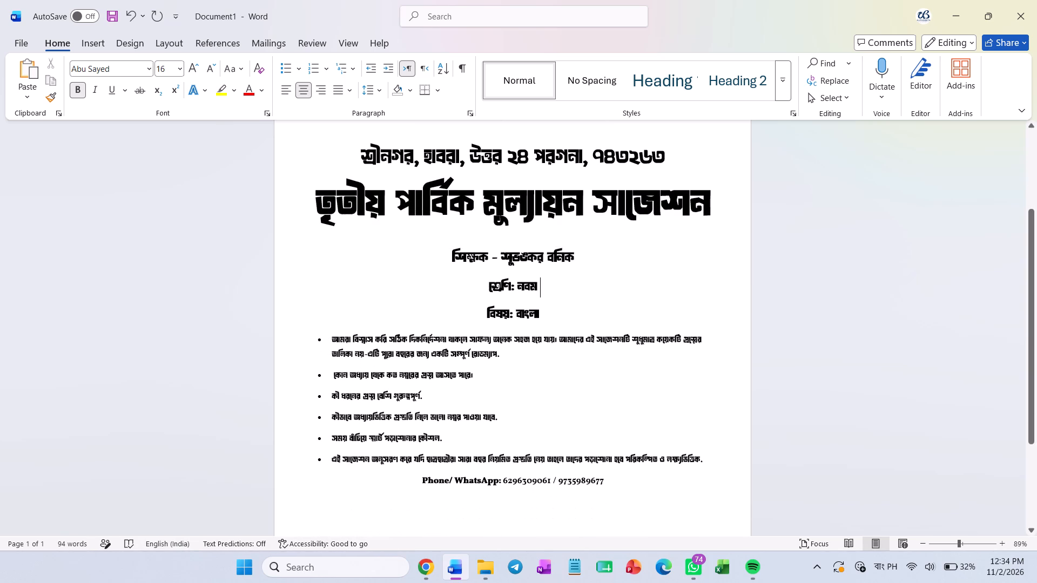
Reduce the address line below the title by one font size step.
scroll(569, 252, "up", 5)
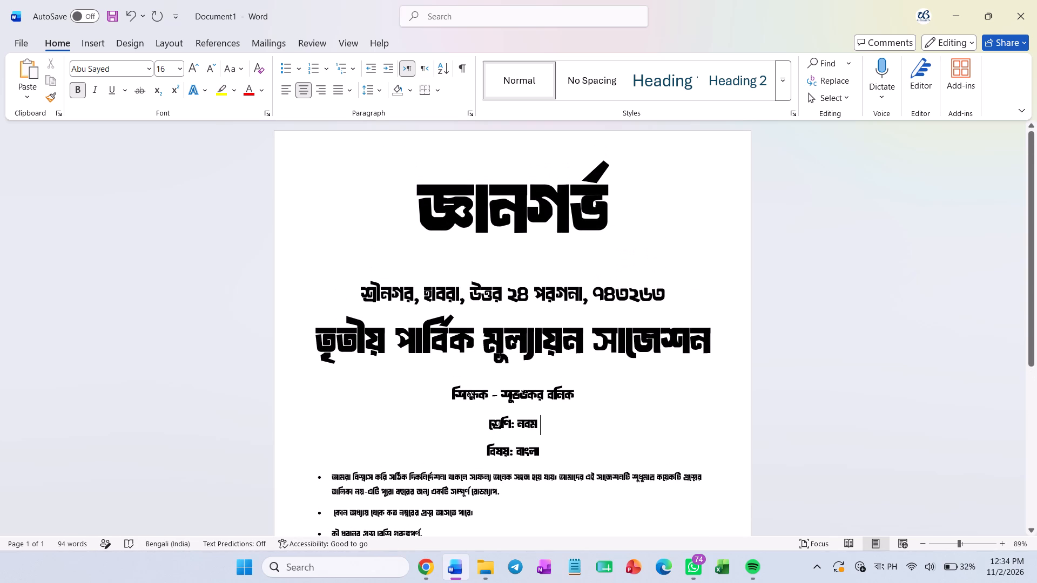
left_click_drag(346, 293, 703, 290)
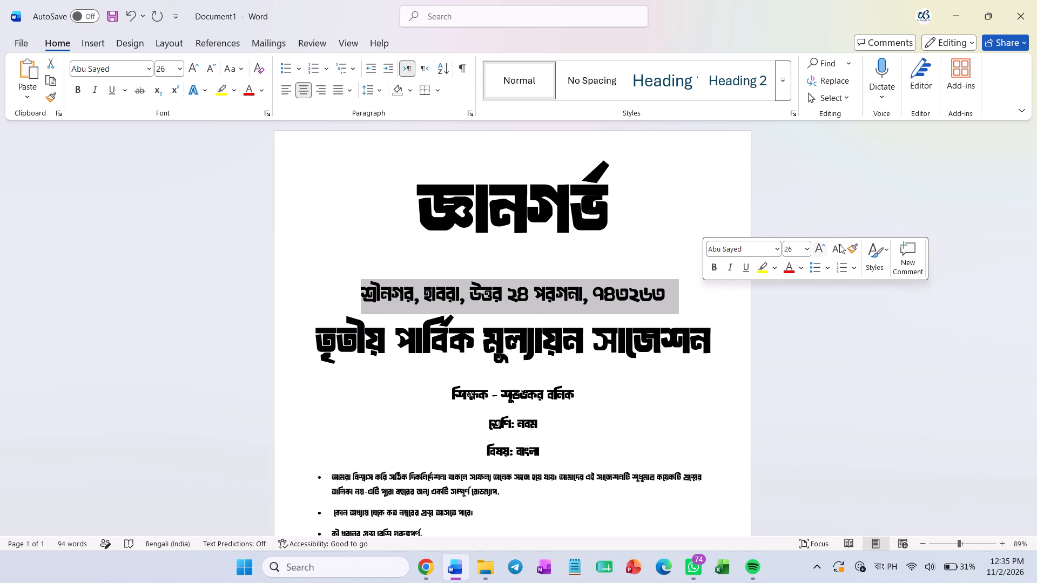
left_click(834, 247)
left_click(715, 335)
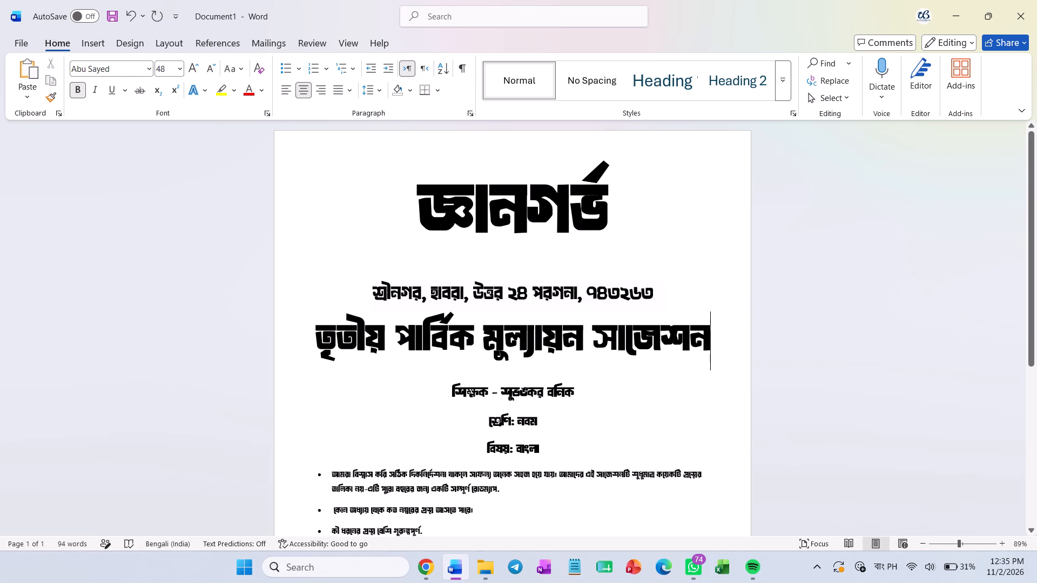
Enlarge the teacher line (শিক্ষক) to 28 pt.
scroll(592, 357, "down", 2)
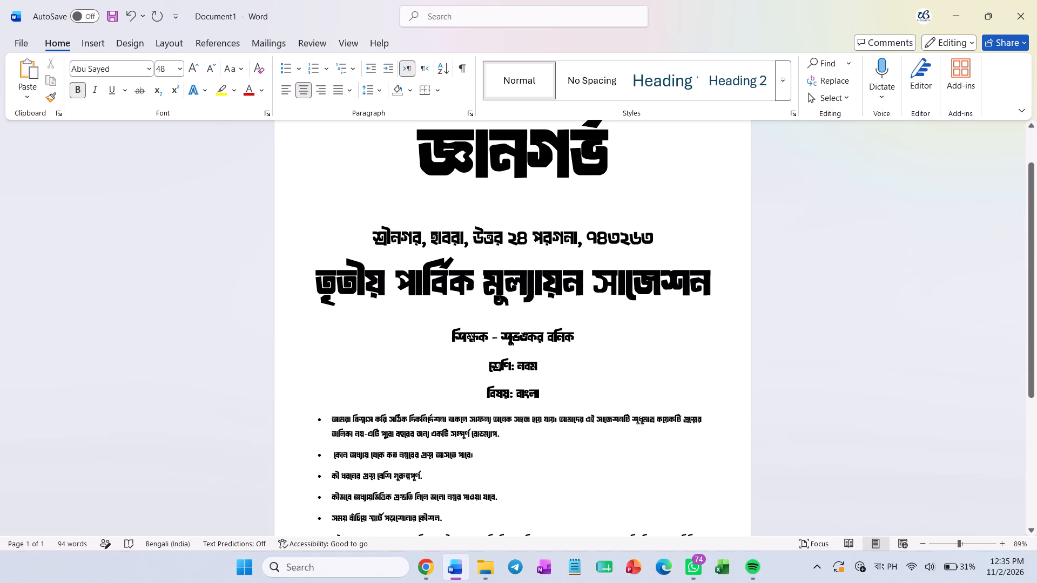
left_click_drag(443, 338, 477, 336)
left_click_drag(477, 336, 567, 336)
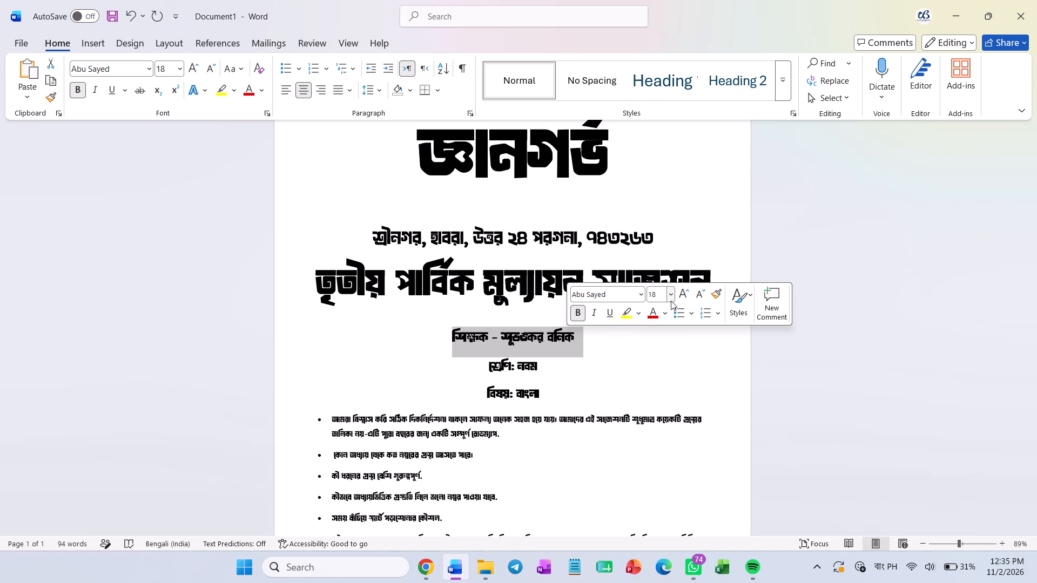
triple_click(679, 300)
left_click(679, 300)
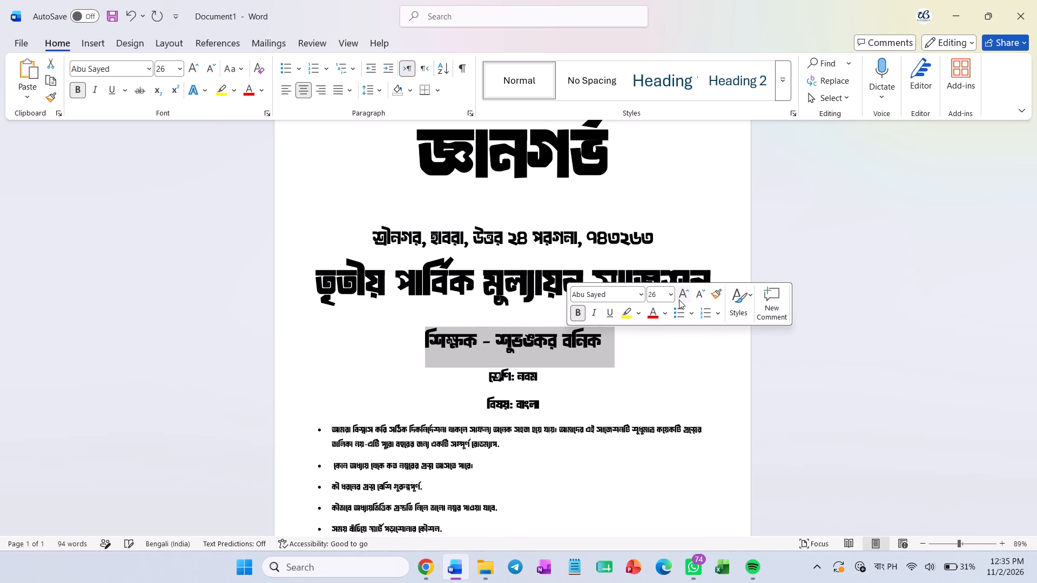
left_click(679, 300)
left_click(657, 357)
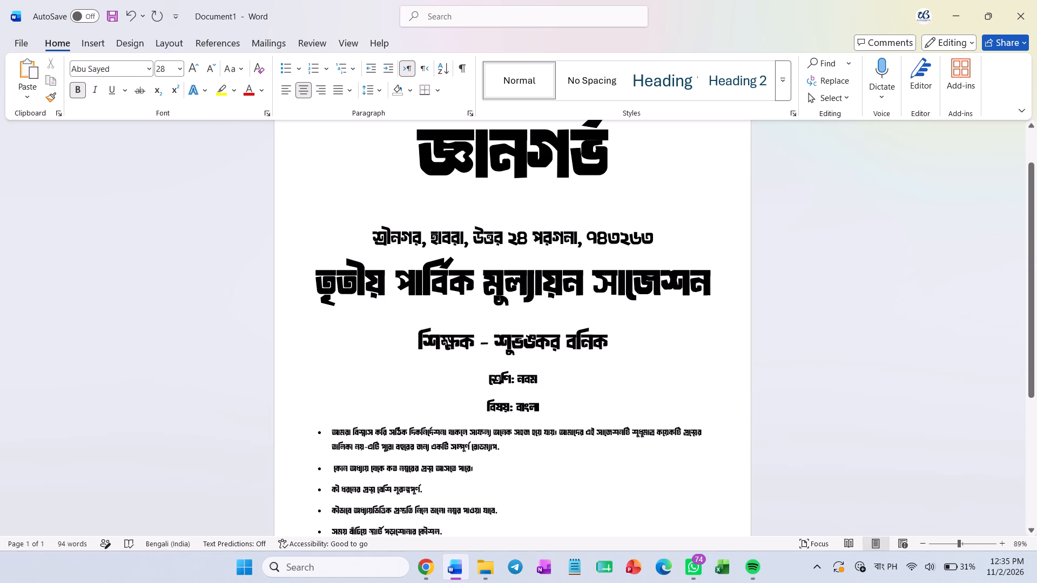
Enlarge the class (শ্রেণি) and subject (বিষয়) lines to 24 pt.
left_click_drag(474, 371, 569, 412)
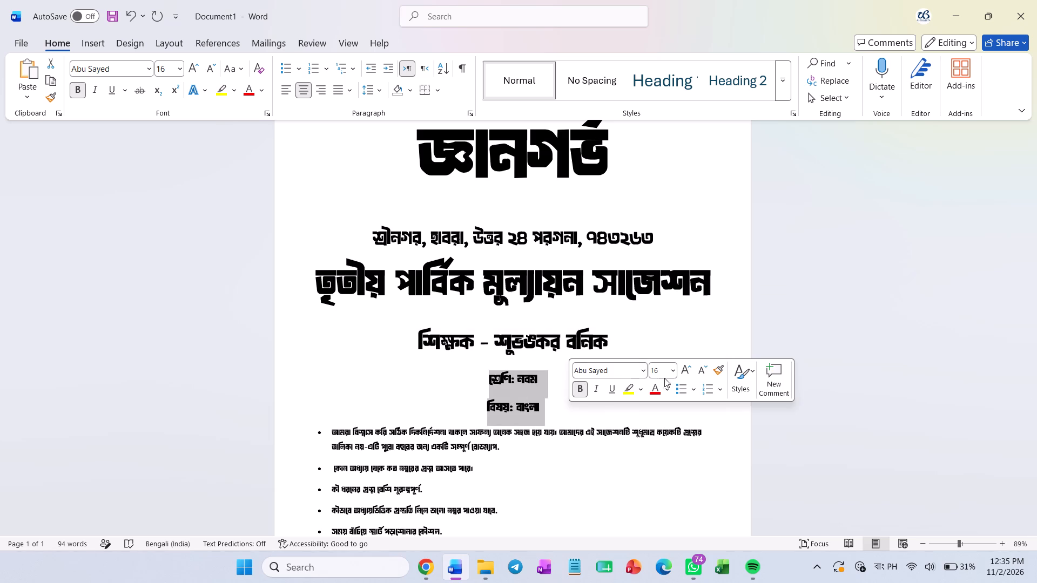
triple_click(681, 376)
left_click(681, 376)
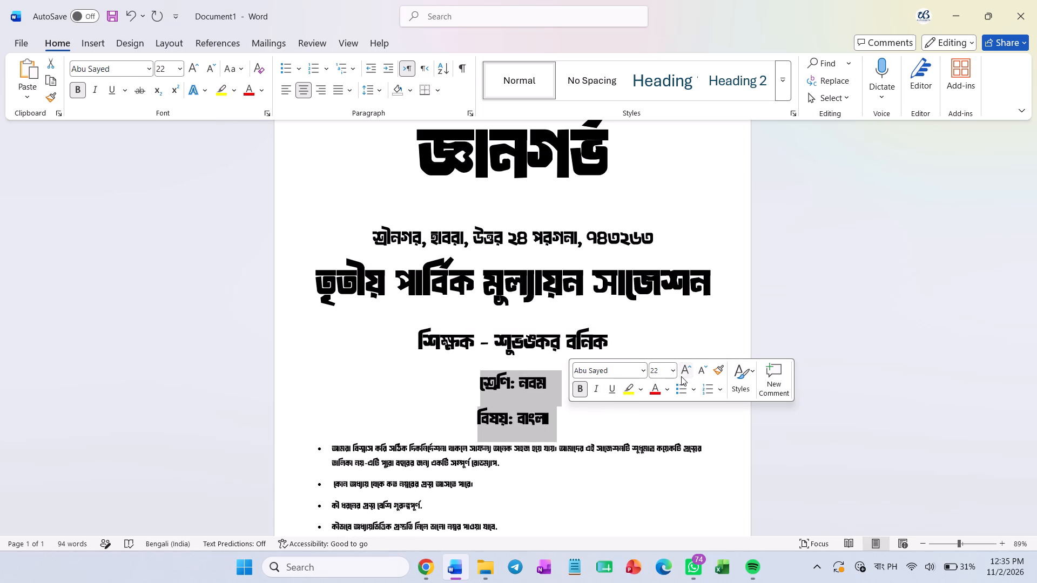
Join the subject line onto the class line, separated by a danda, as "শ্রেণি: নবম । বিষয়: বাংলা".
left_click(479, 404)
left_click(442, 416)
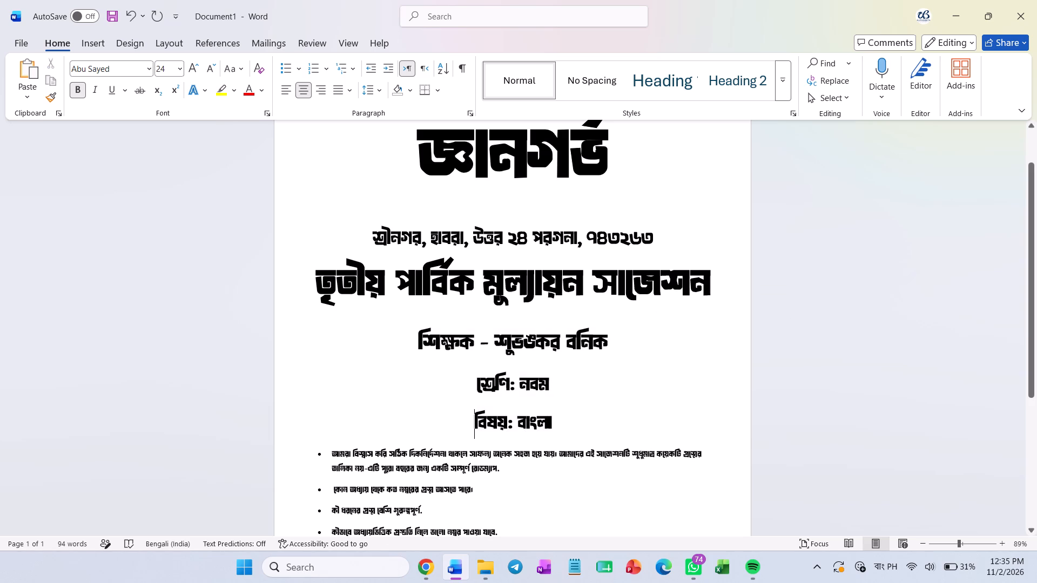
key("BackSpace")
key("BackSpace")
scroll(467, 414, "down", 1)
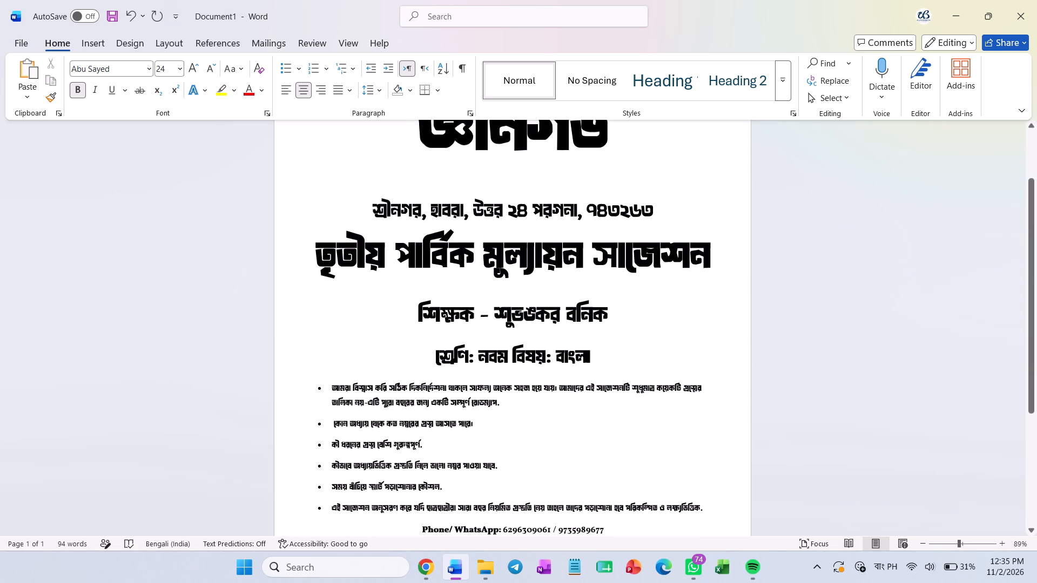
scroll(467, 398, "down", 2)
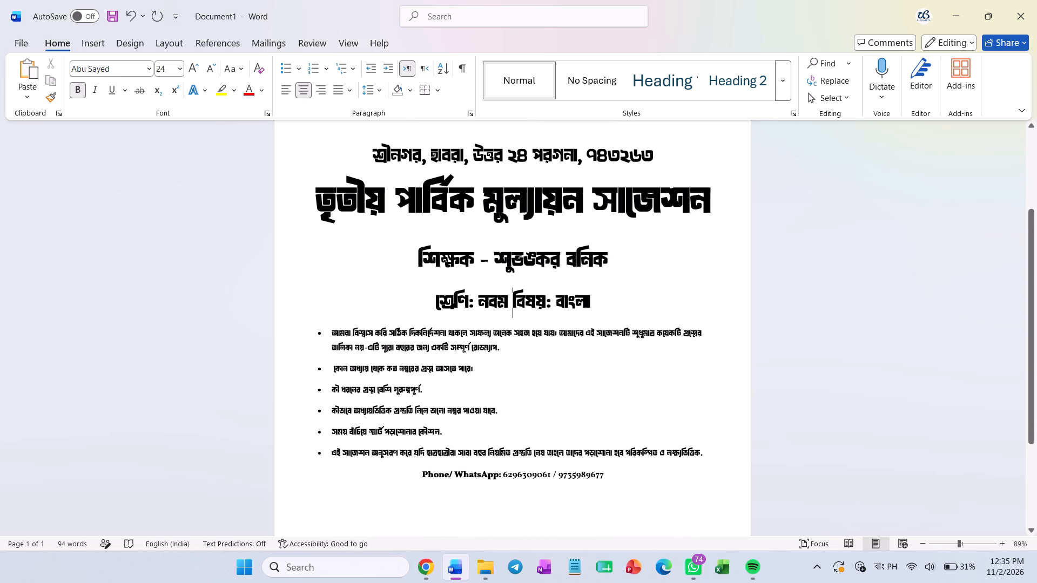
key("period")
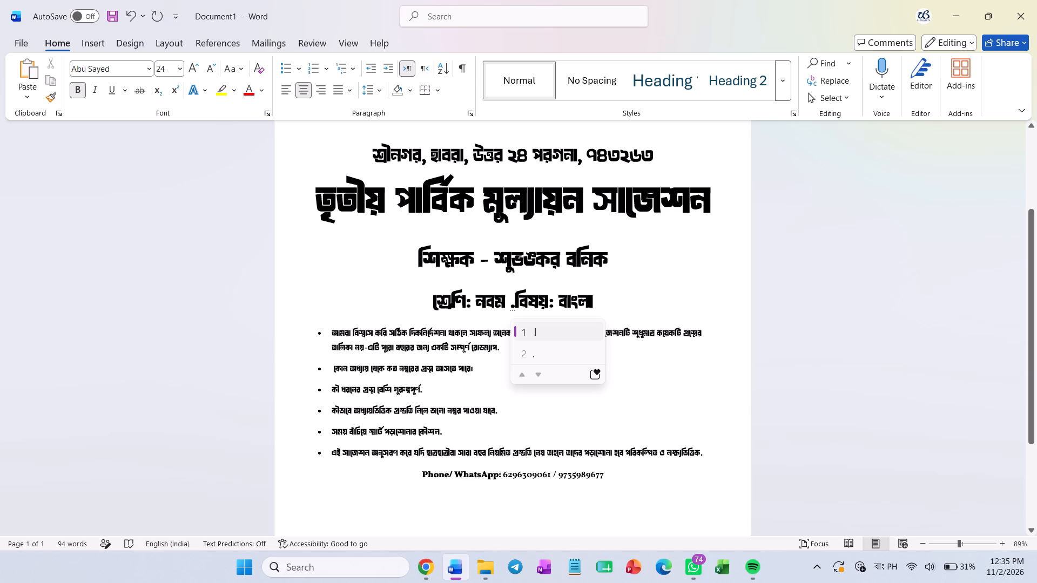
left_click(540, 332)
left_click_drag(540, 332, 534, 327)
left_click(573, 328)
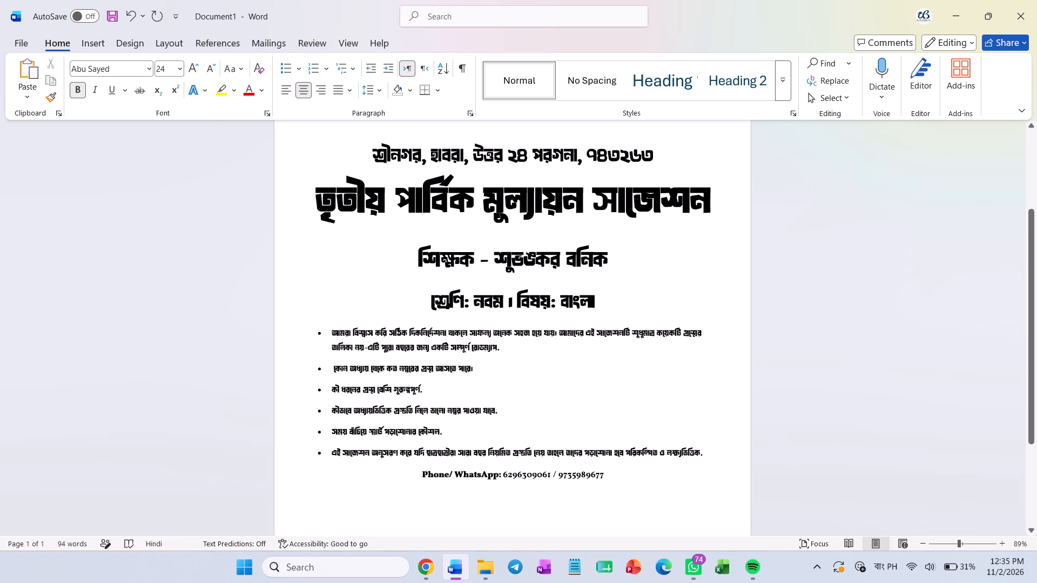
Insert a blank line between the class and subject line and the bulleted list.
scroll(558, 328, "down", 4)
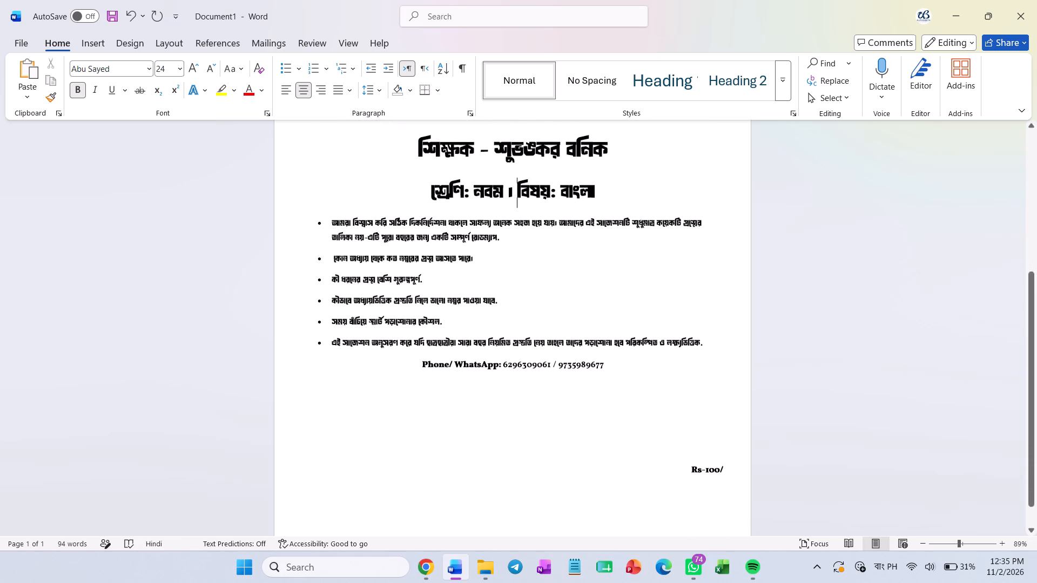
scroll(401, 303, "down", 3)
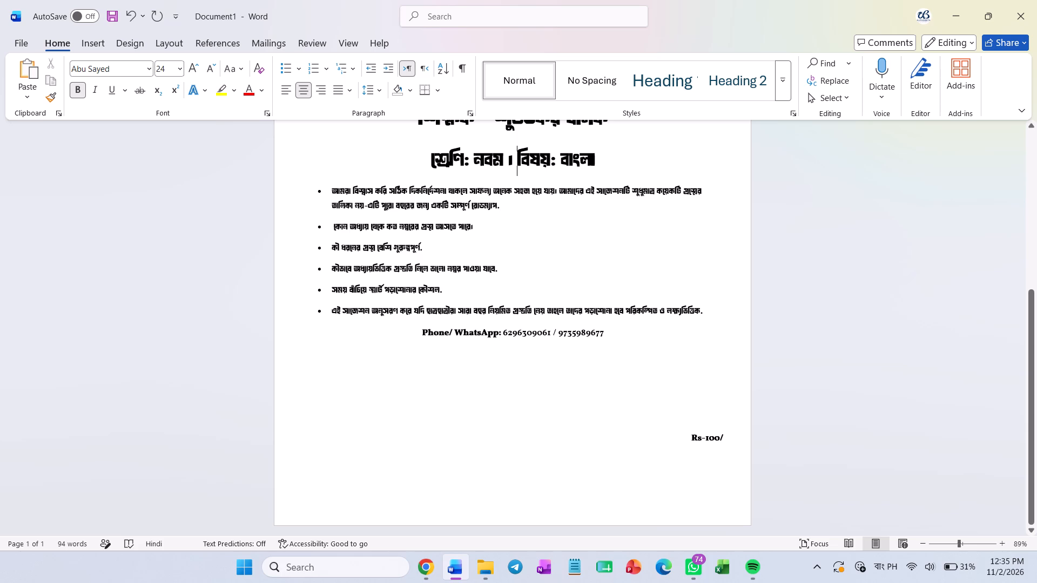
left_click(326, 186)
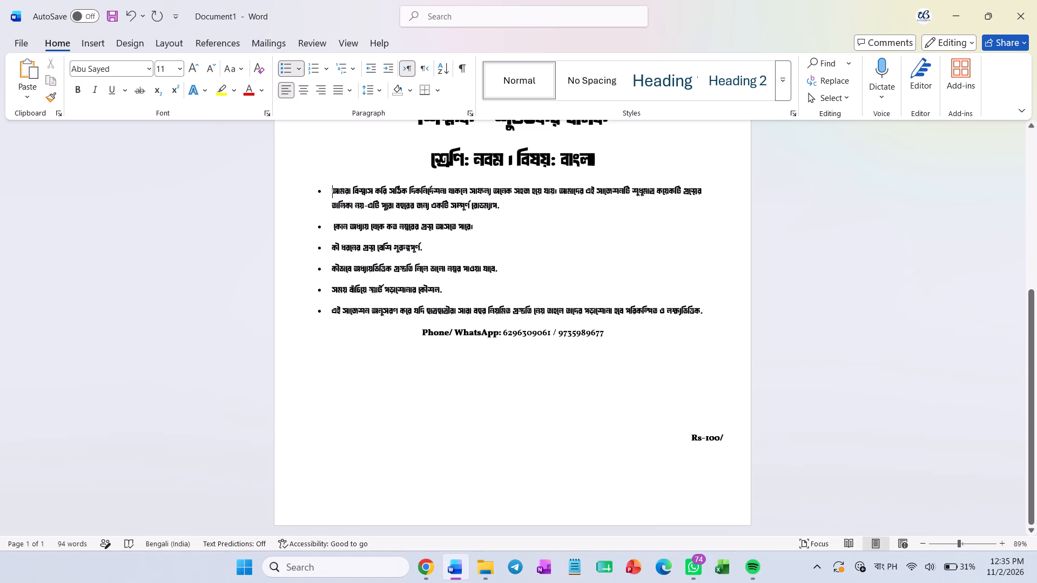
left_click(607, 164)
key("Return")
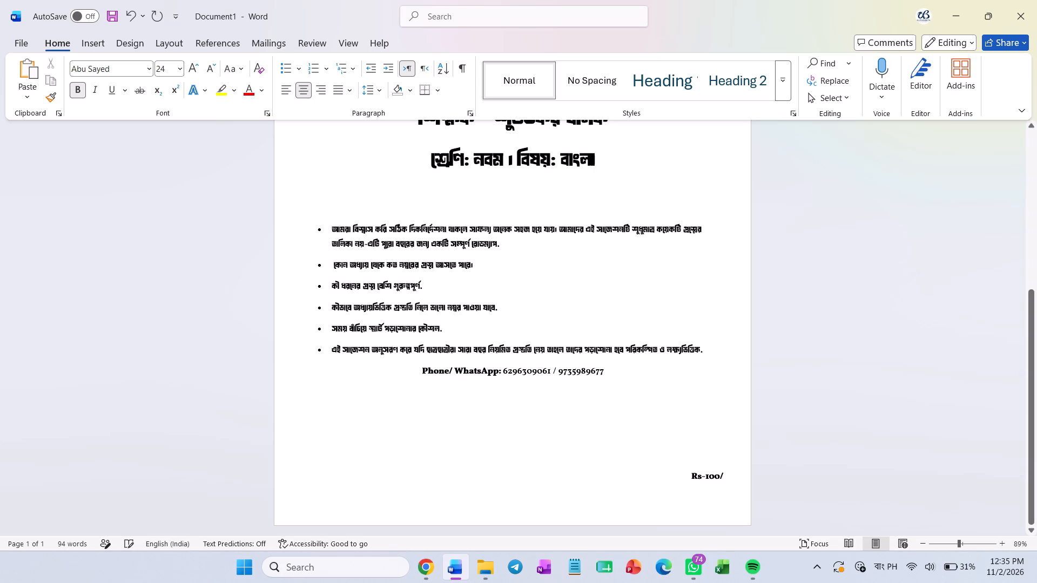
Enlarge all the bulleted list text to 16 pt.
left_click(342, 236)
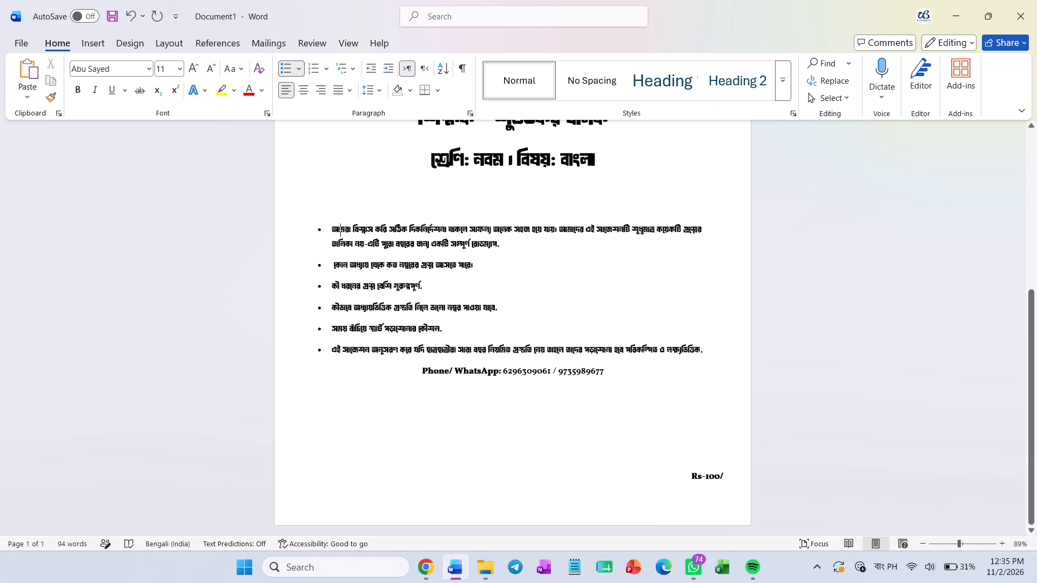
left_click_drag(329, 228, 651, 345)
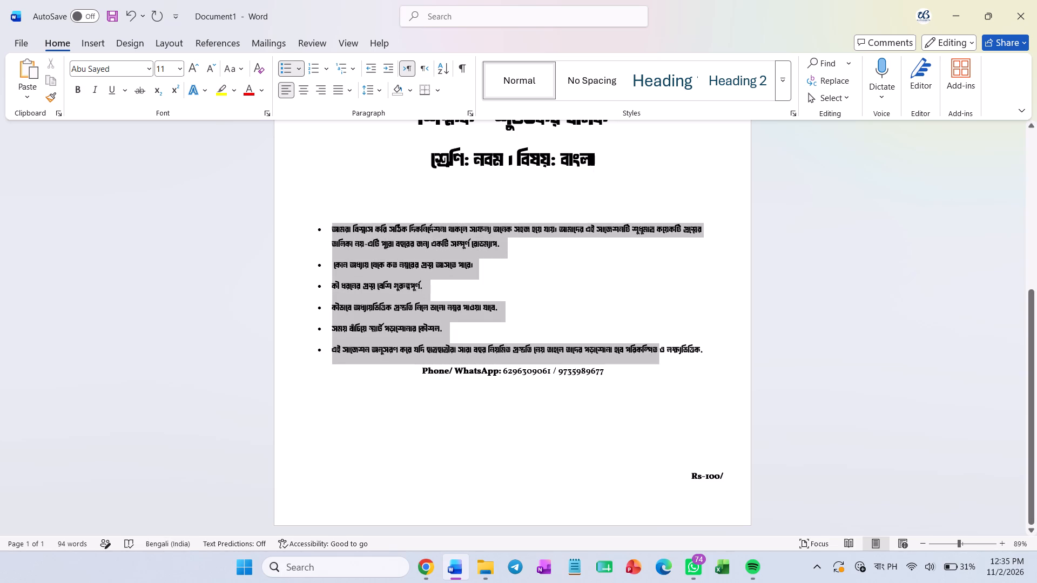
left_click_drag(651, 345, 704, 345)
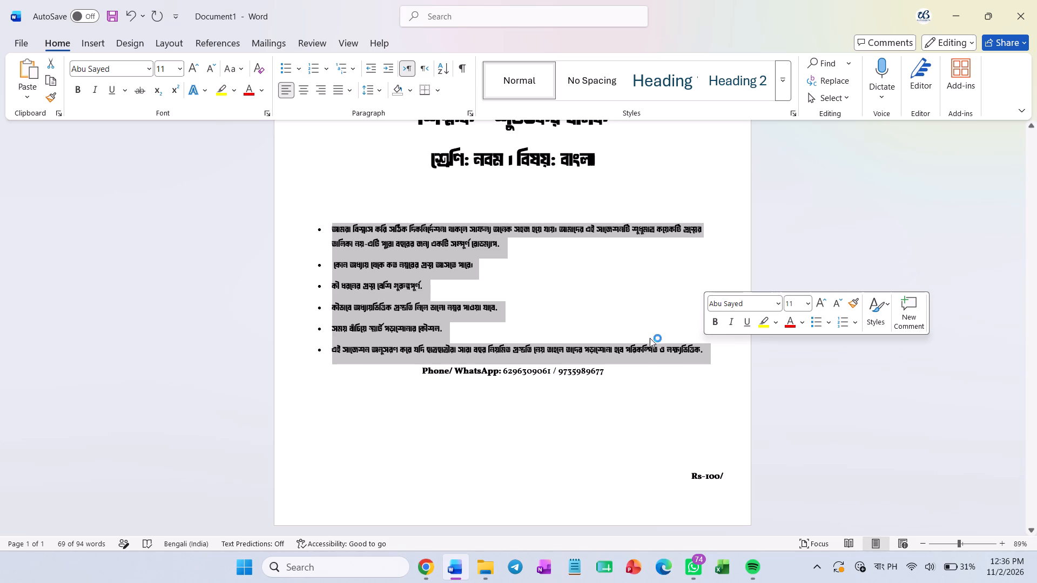
left_click(192, 62)
left_click(192, 62)
left_click(192, 62)
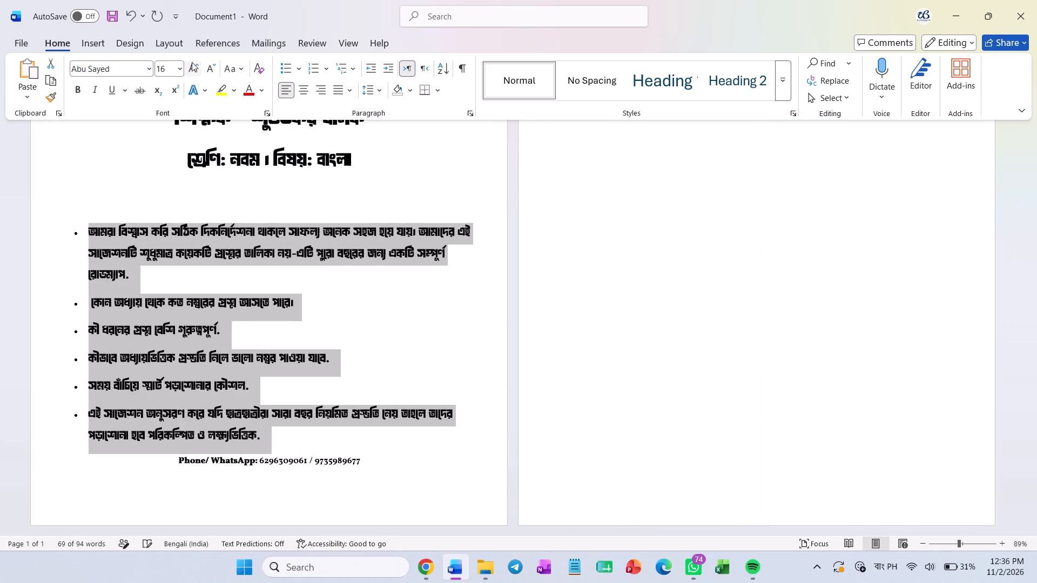
Review how the header lines and enlarged bulleted list fit on the cover page.
scroll(117, 304, "up", 7)
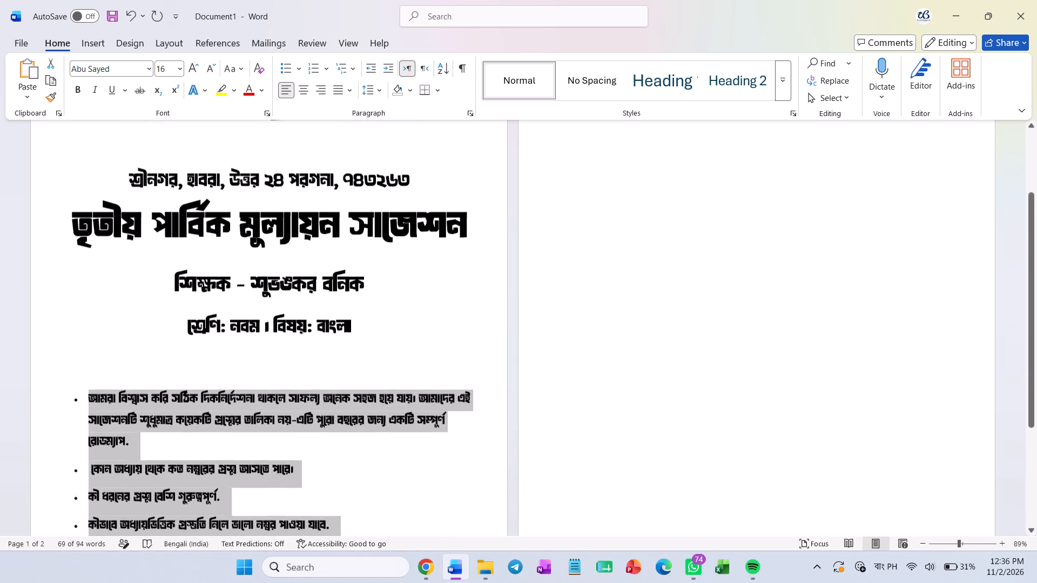
scroll(117, 304, "up", 7)
scroll(117, 304, "down", 15)
scroll(117, 304, "down", 7)
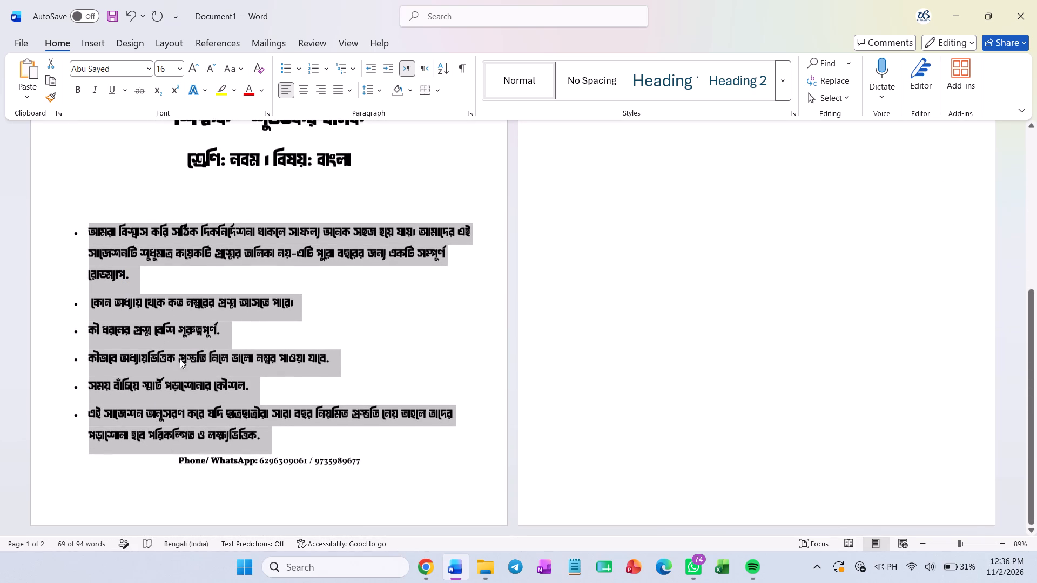
scroll(199, 312, "up", 10)
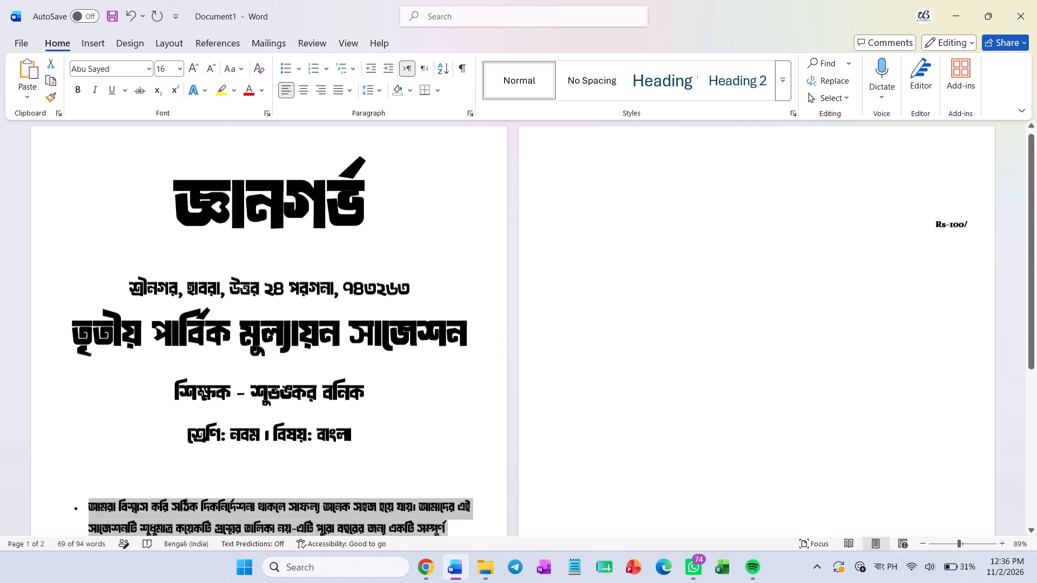
scroll(117, 296, "up", 2)
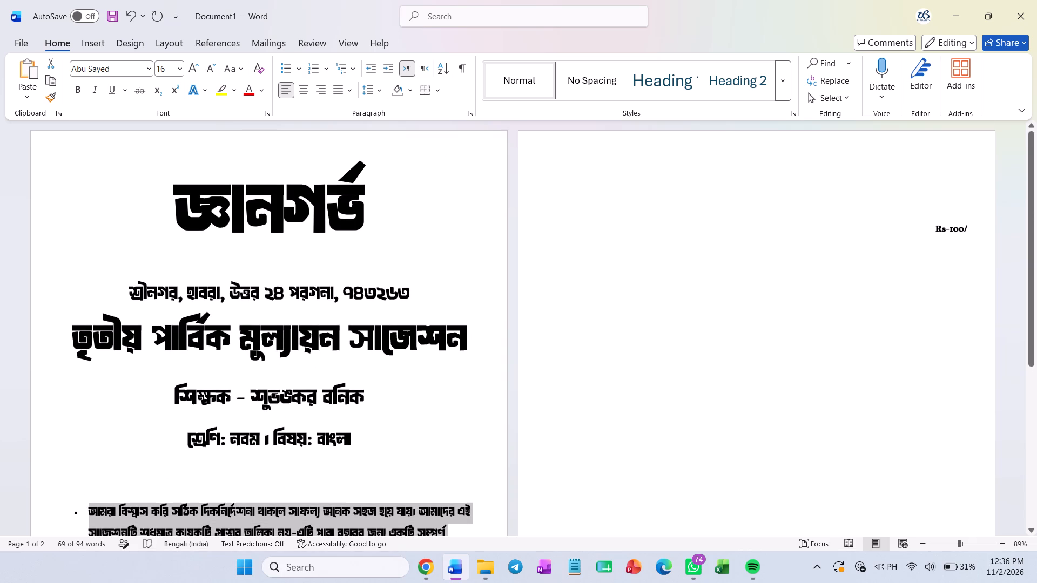
scroll(122, 318, "down", 7)
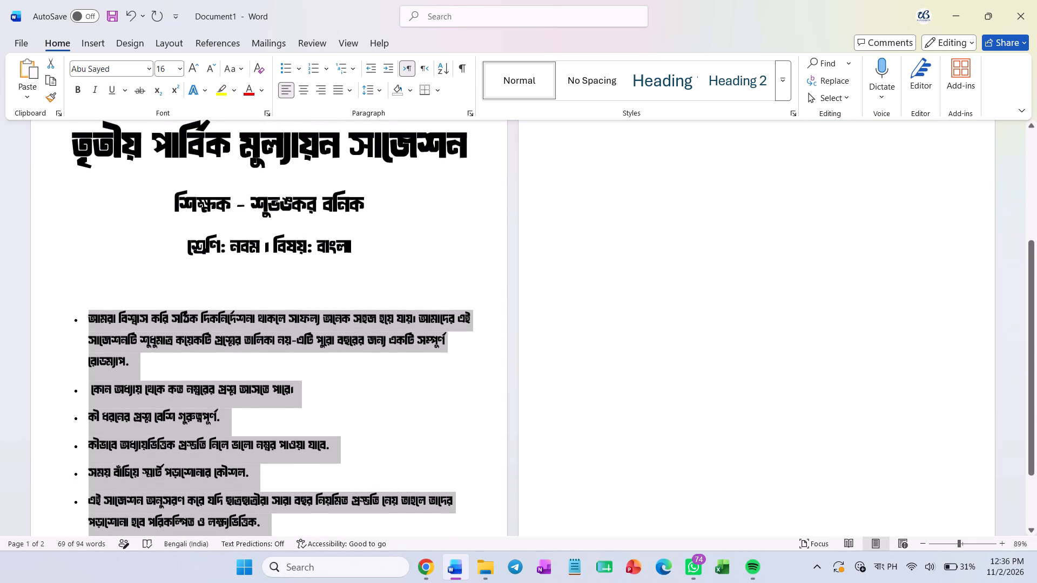
Enlarge the Phone/ WhatsApp contact line below the bulleted list to 20 pt.
left_click(130, 298)
scroll(212, 254, "down", 10)
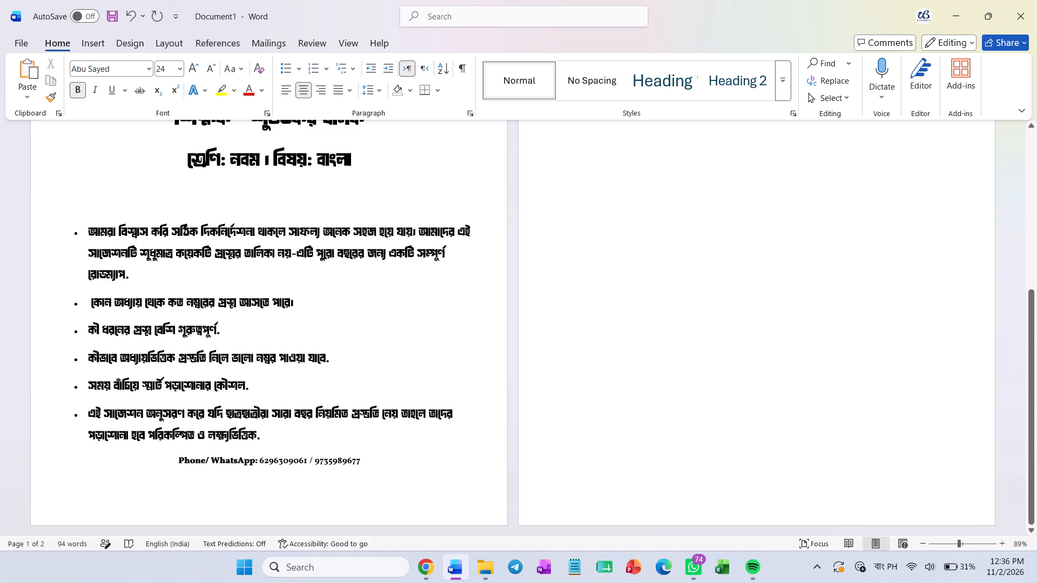
scroll(212, 254, "down", 2)
left_click_drag(169, 459, 343, 465)
triple_click(457, 423)
left_click(457, 422)
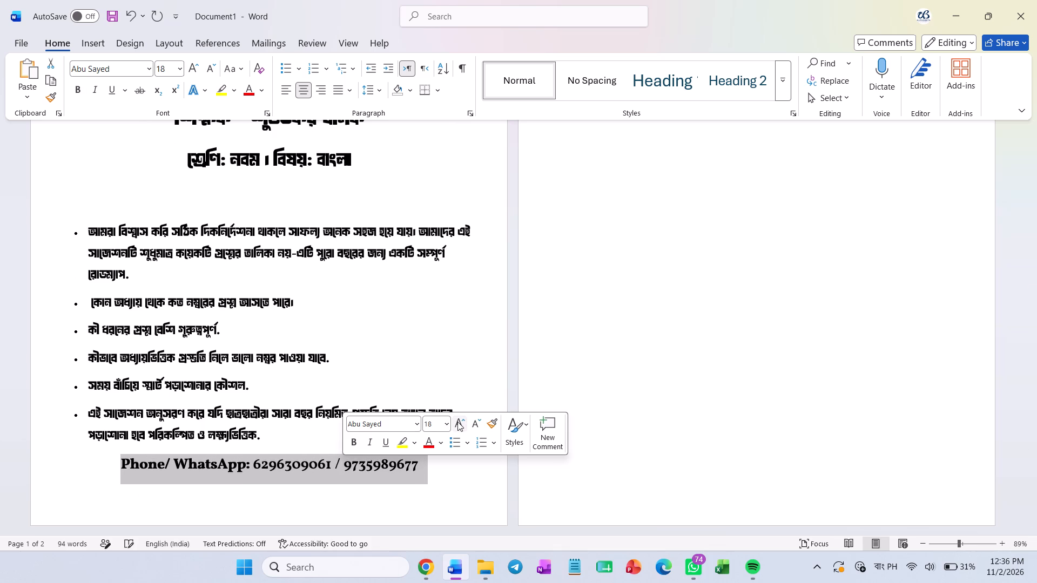
left_click(457, 422)
Delete the blank line between the class and subject line and the bulleted list.
scroll(332, 419, "up", 1)
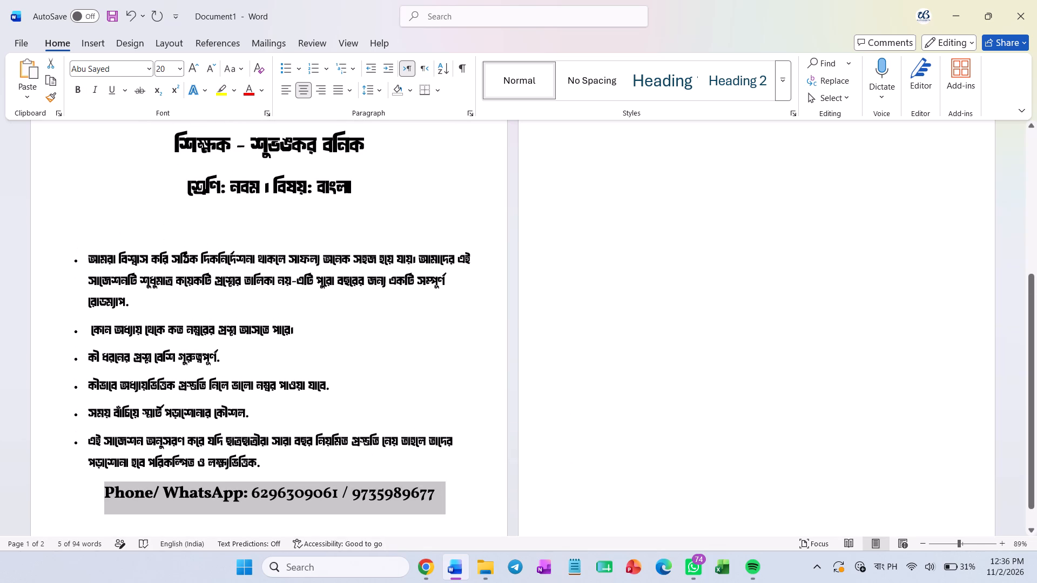
left_click(155, 220)
key("BackSpace")
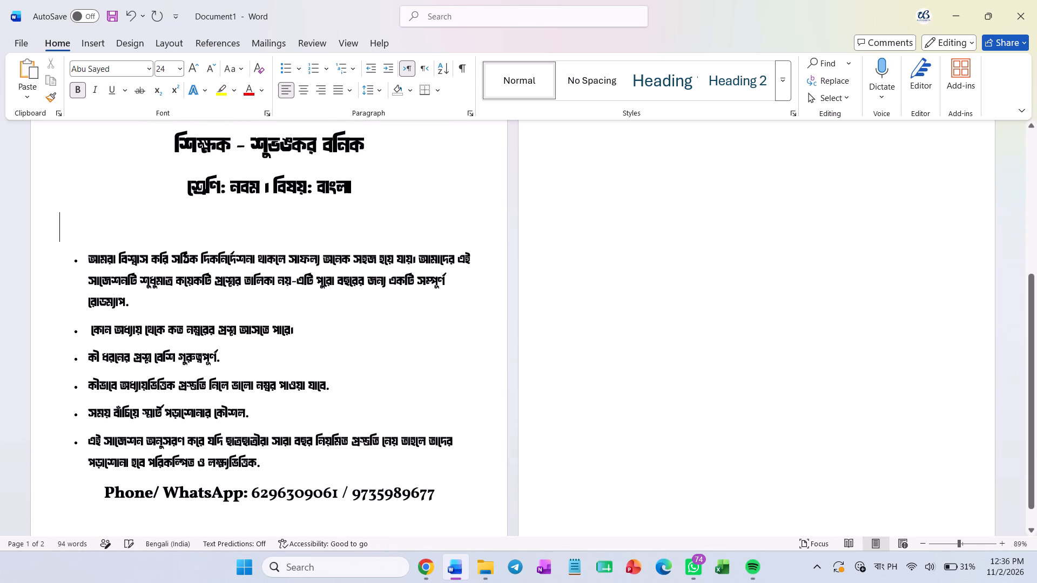
key("BackSpace")
Change the font of the address line under the জ্ঞানগর্ভ title to Aborton.
scroll(187, 260, "down", 5)
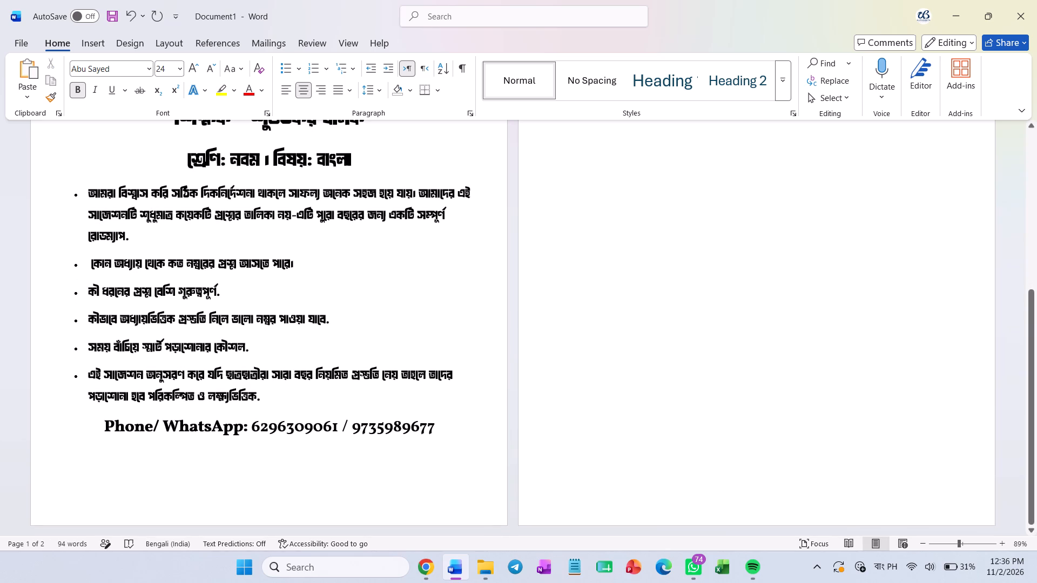
scroll(122, 356, "up", 4)
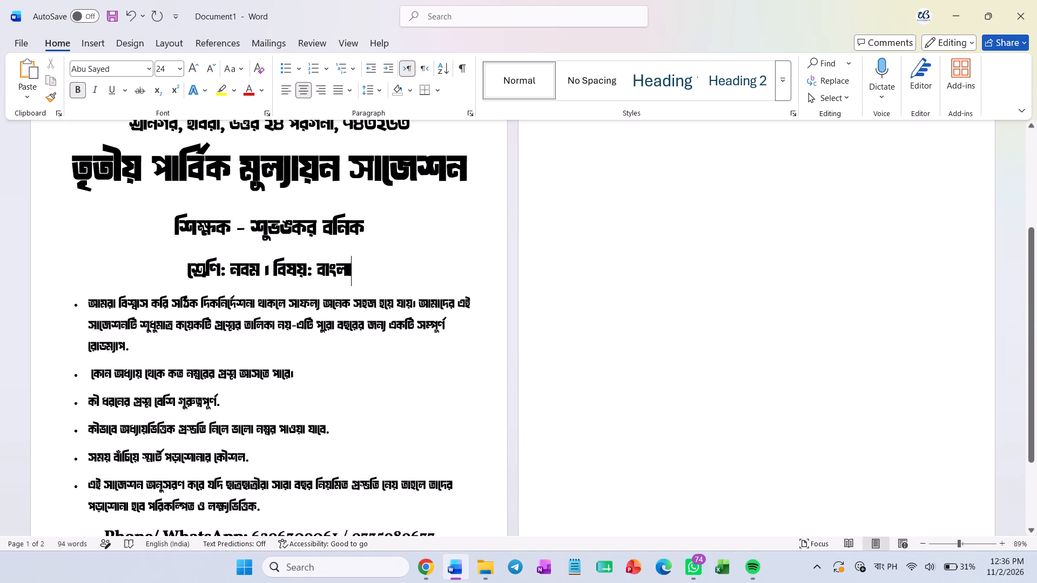
scroll(96, 321, "up", 7)
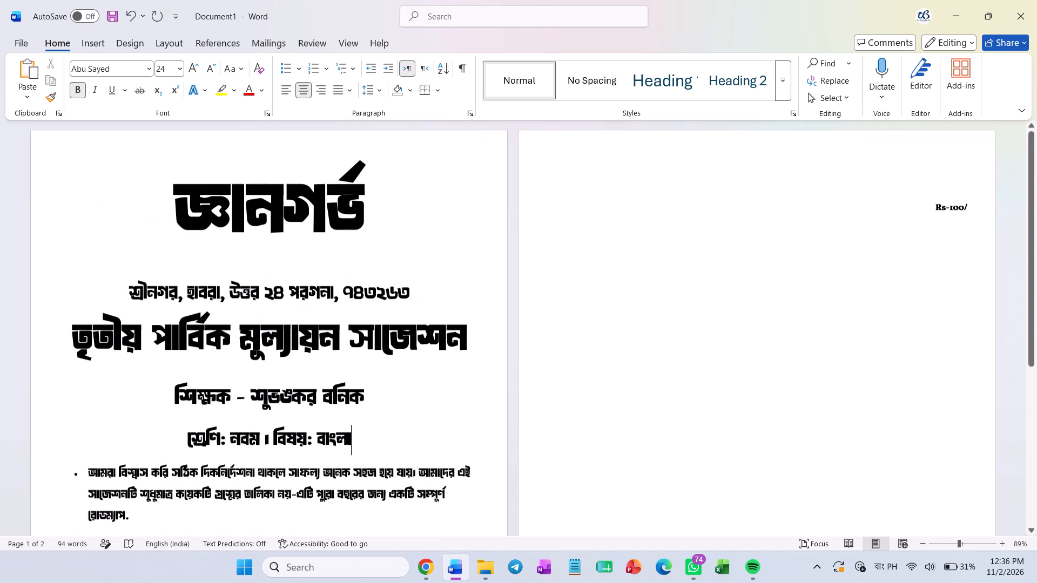
left_click_drag(117, 299, 118, 299)
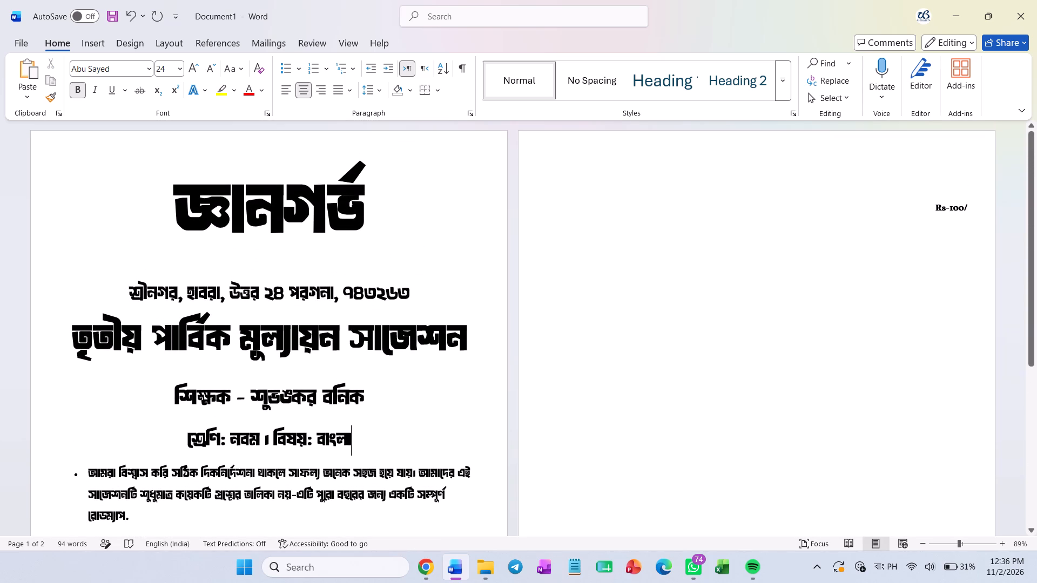
left_click_drag(118, 299, 385, 298)
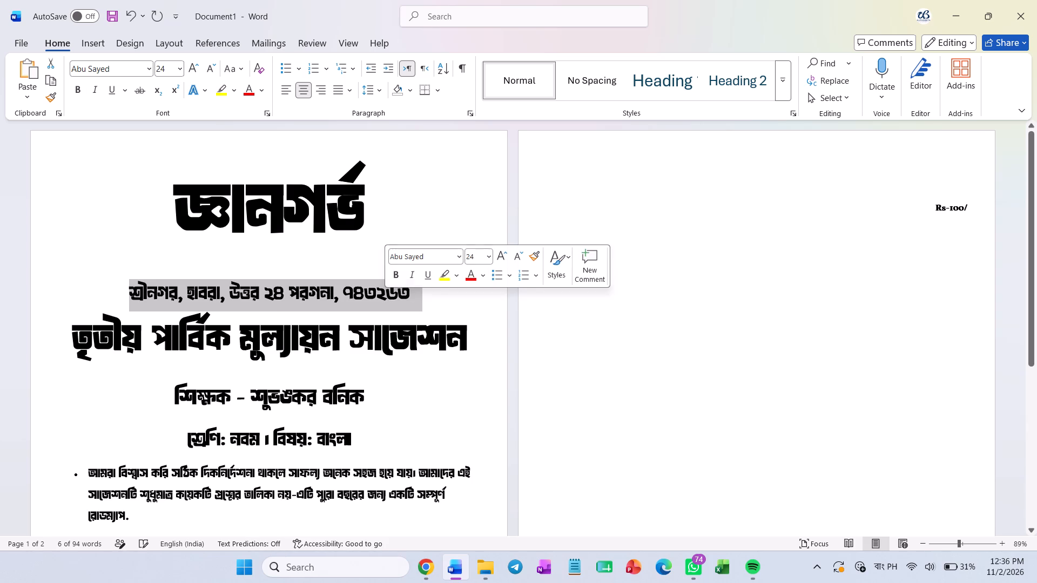
left_click(458, 259)
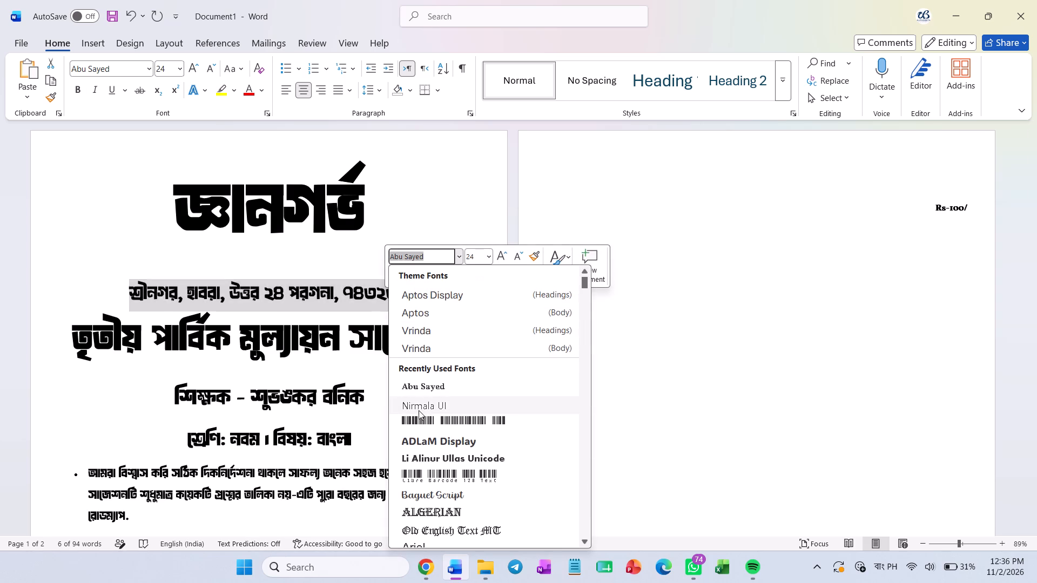
scroll(419, 411, "down", 1)
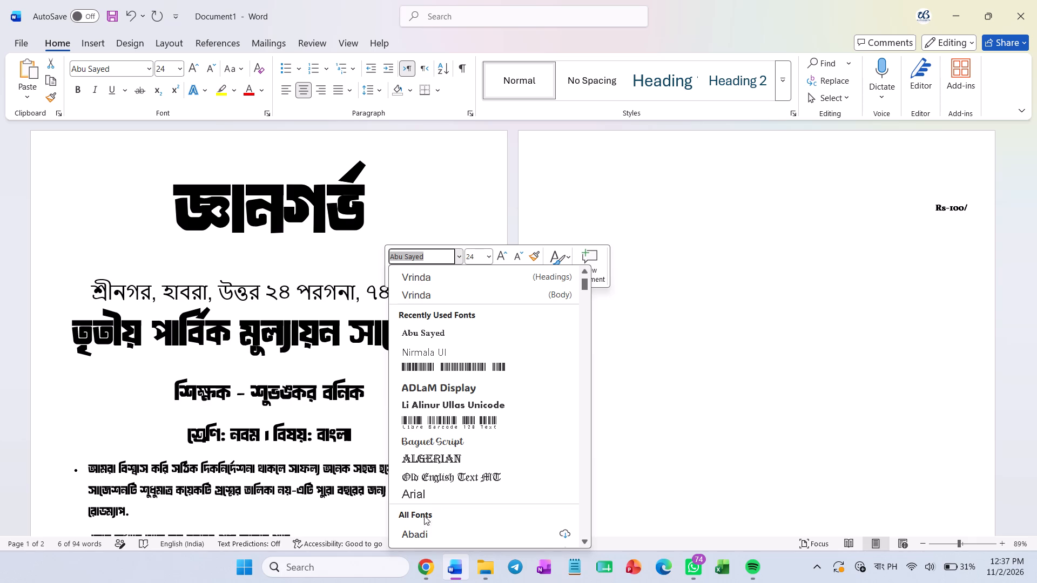
scroll(415, 531, "down", 2)
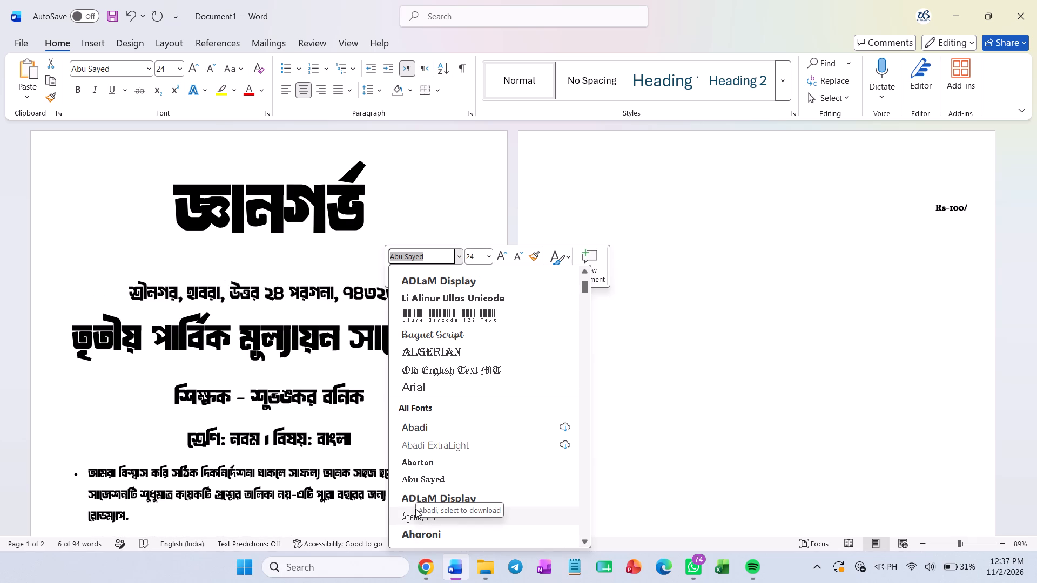
left_click(415, 465)
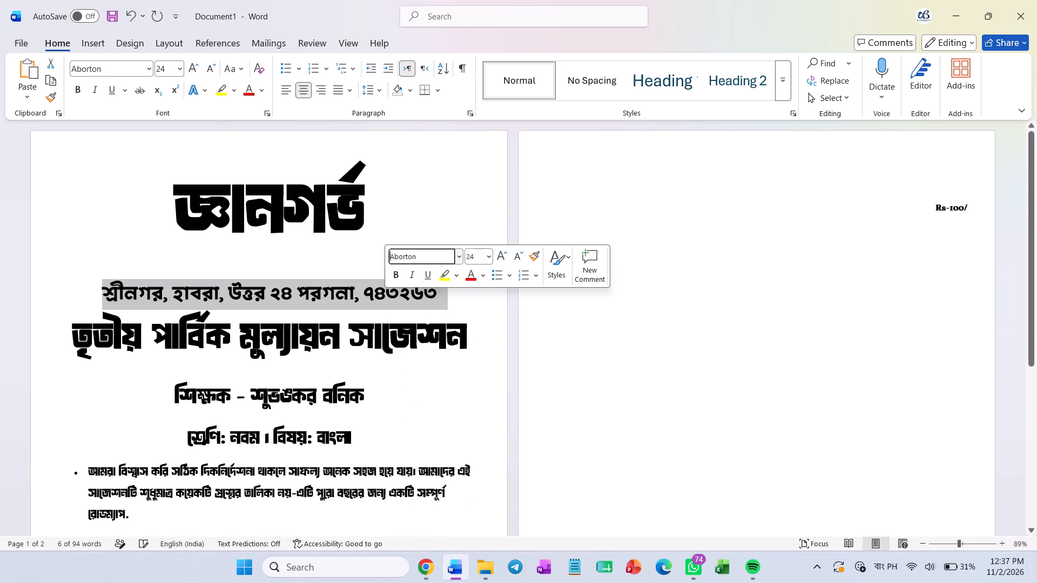
left_click(455, 416)
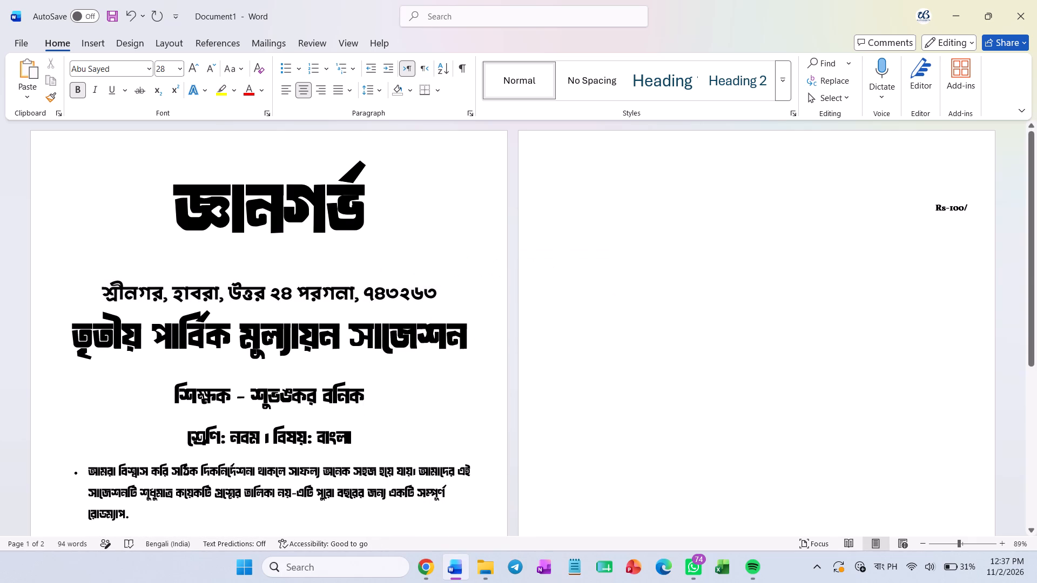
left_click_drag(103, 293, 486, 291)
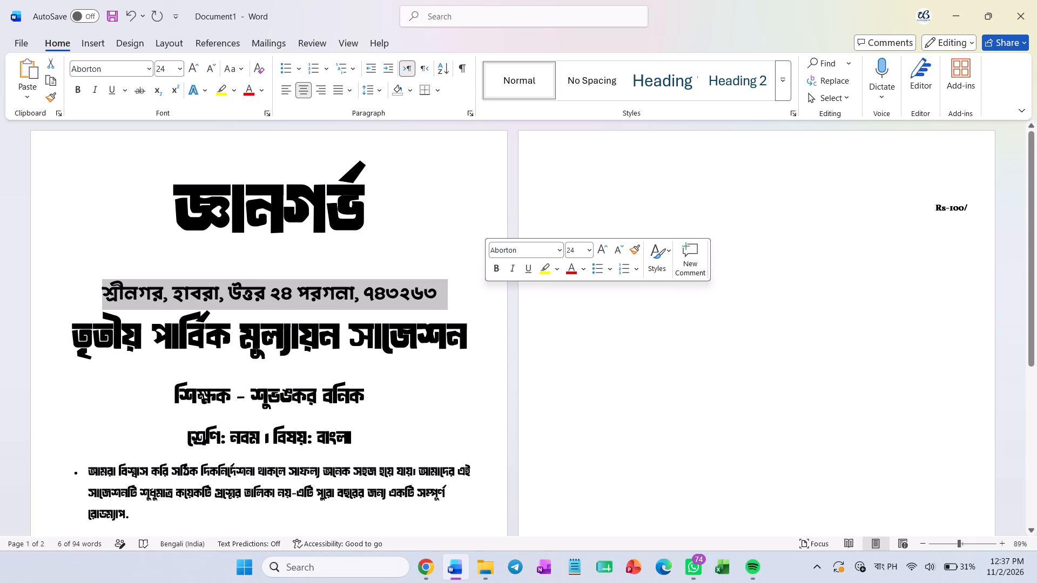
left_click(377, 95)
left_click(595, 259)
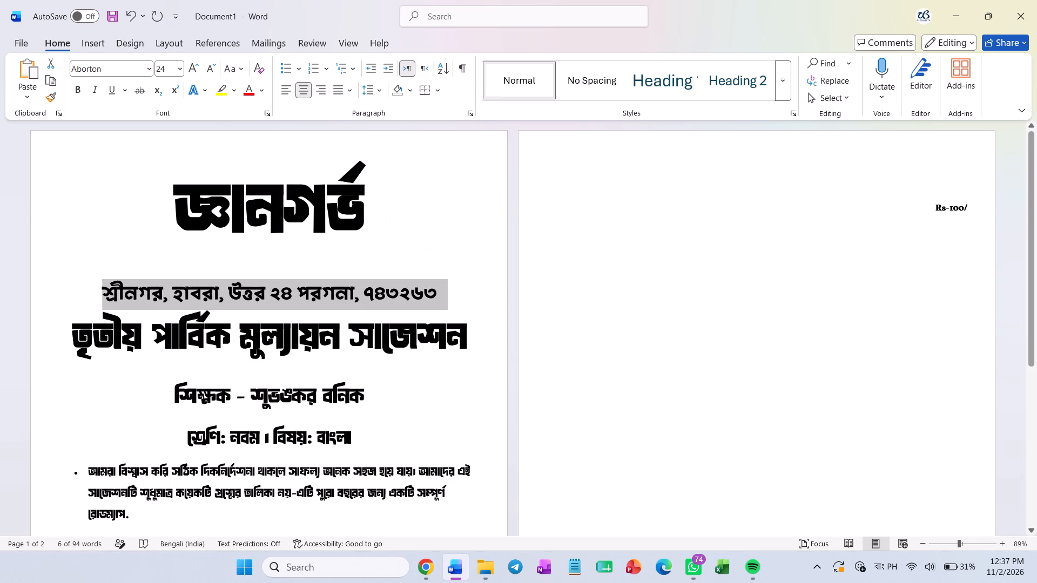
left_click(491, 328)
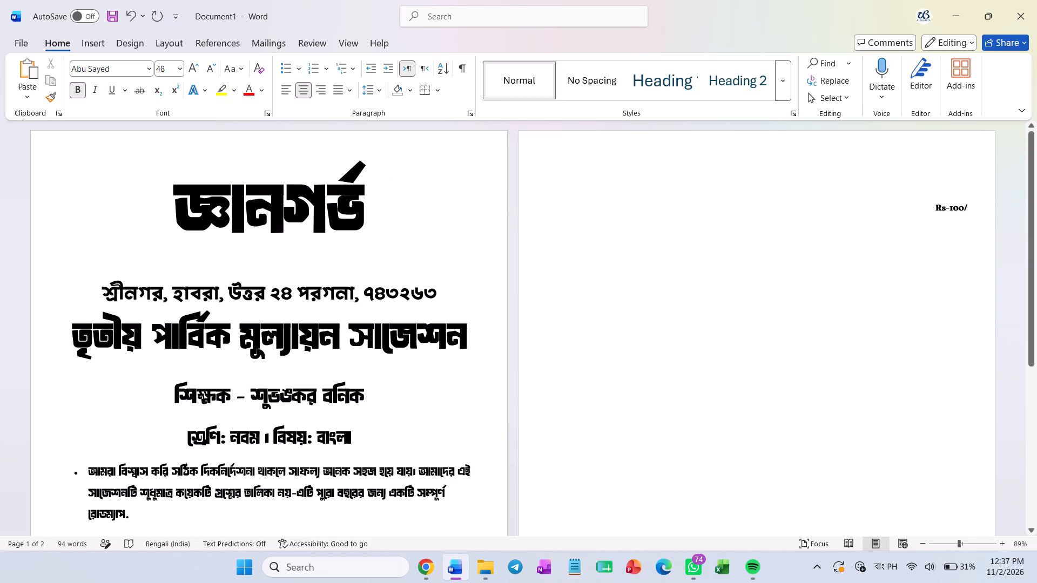
Review the cover layout from the title to the contact line, including the space left at the page bottom.
scroll(390, 378, "down", 2)
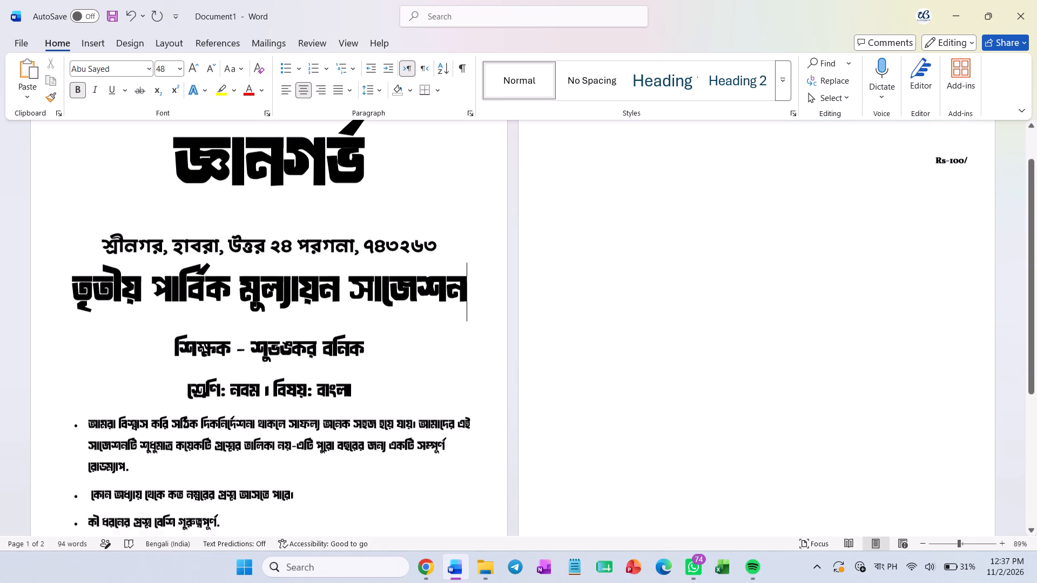
scroll(390, 378, "down", 3)
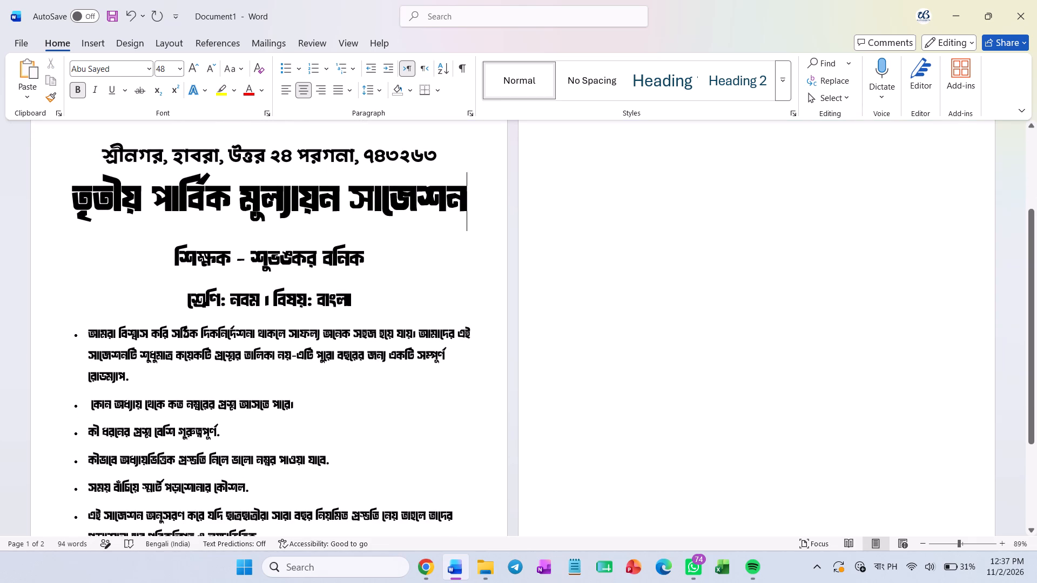
scroll(244, 337, "down", 2)
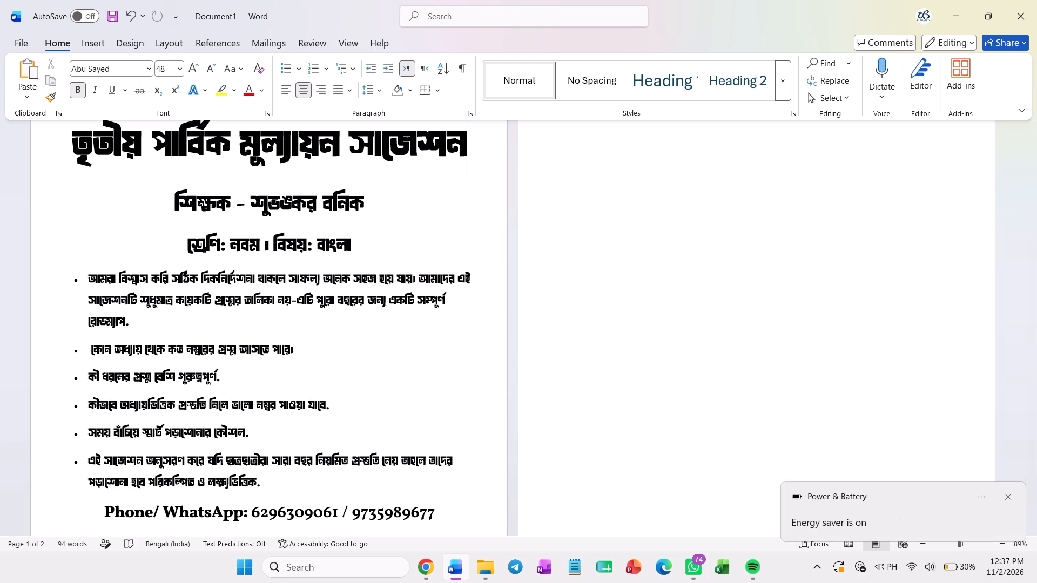
scroll(244, 337, "down", 2)
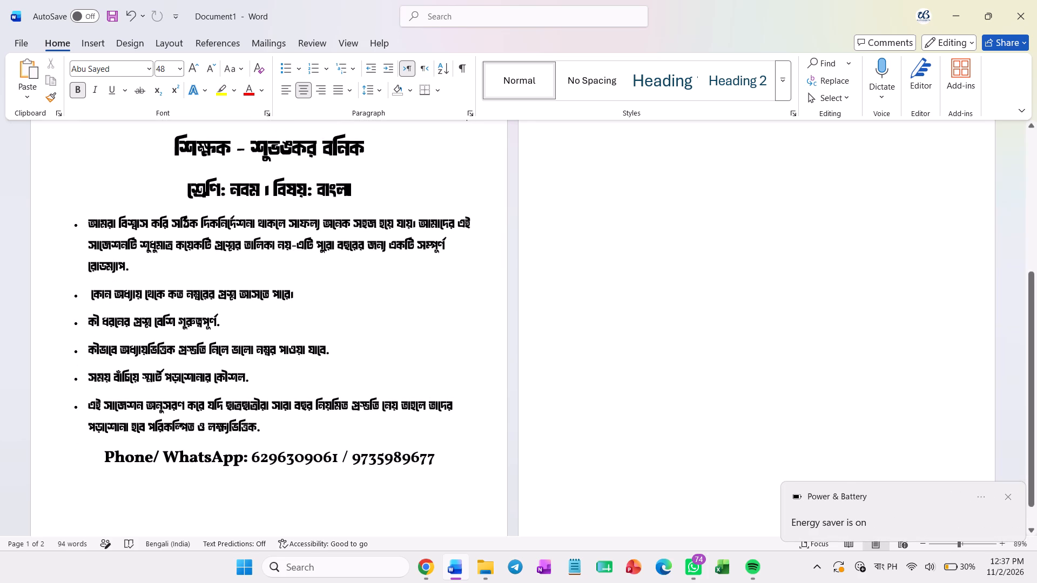
scroll(253, 371, "down", 7)
scroll(485, 351, "up", 6)
scroll(685, 313, "up", 3)
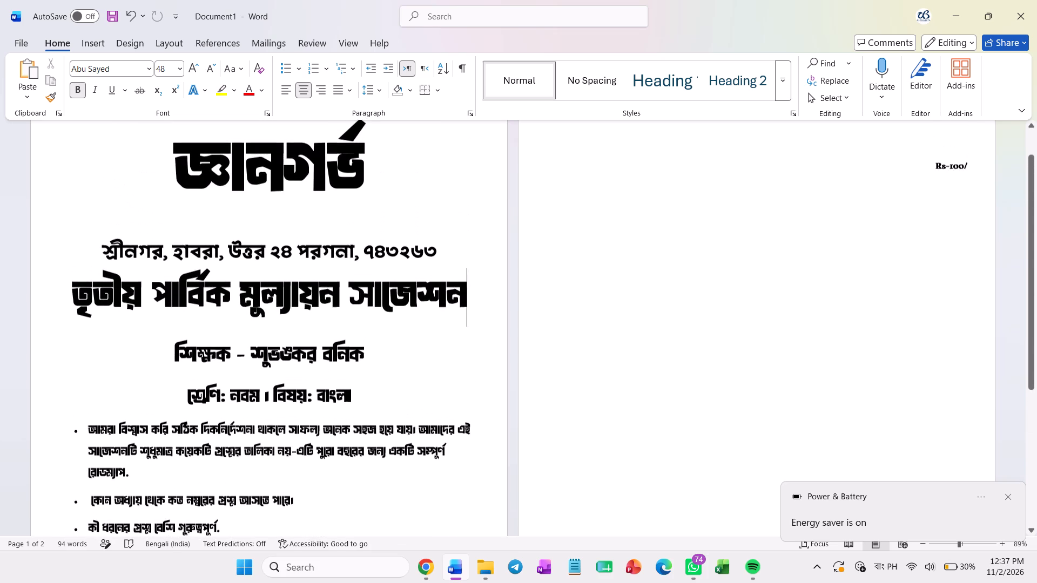
Left-align the Rs-100/ price line and delete blank lines above it to bring it back onto the first page.
left_click(866, 187)
key("BackSpace")
key("BackSpace")
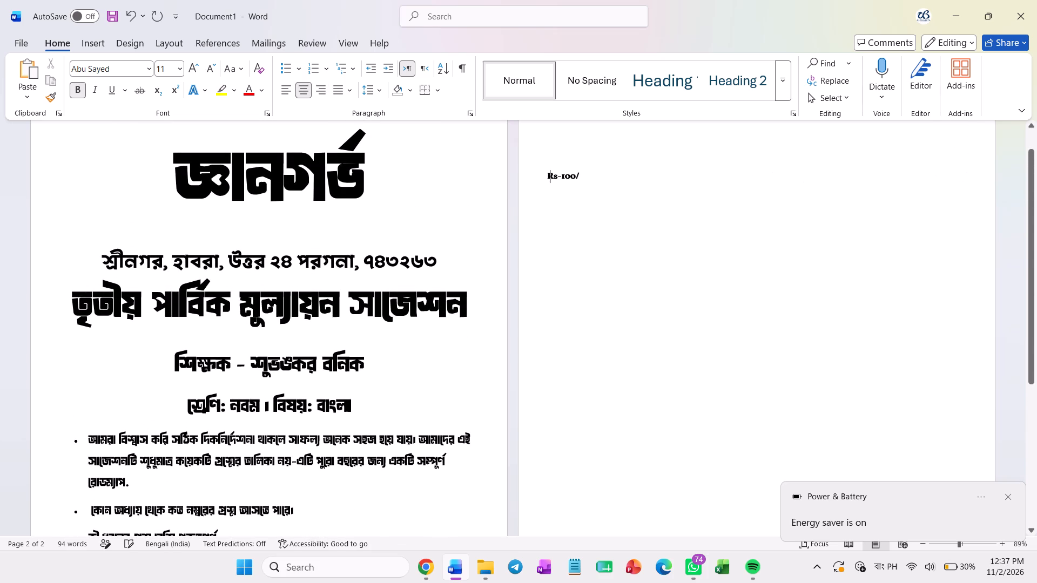
key("BackSpace")
key("BackSpace")
key("BackSpace")
scroll(508, 237, "down", 5)
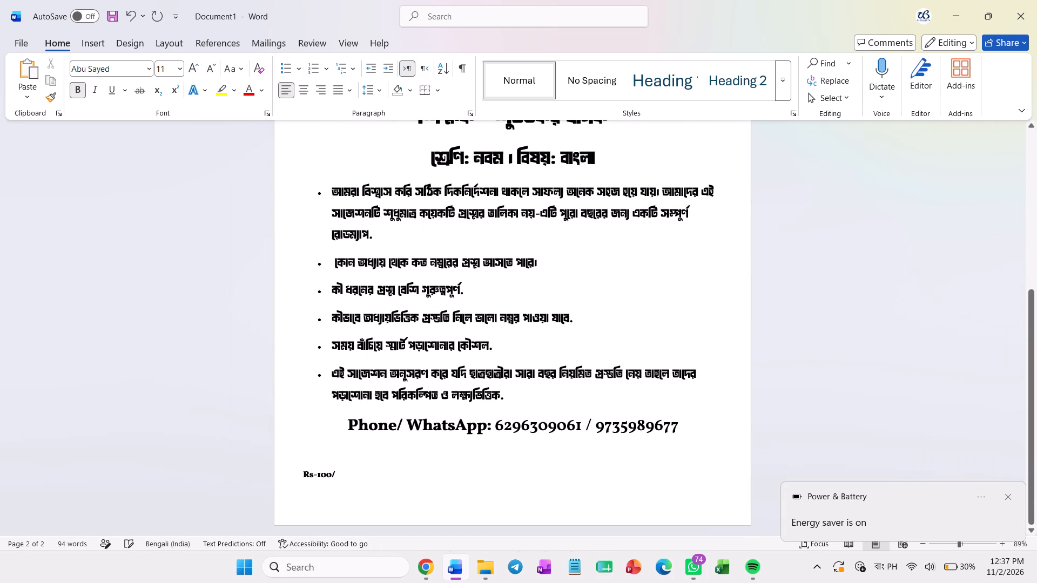
Enlarge the Rs-100/ price line to 18 pt.
left_click_drag(351, 478, 268, 479)
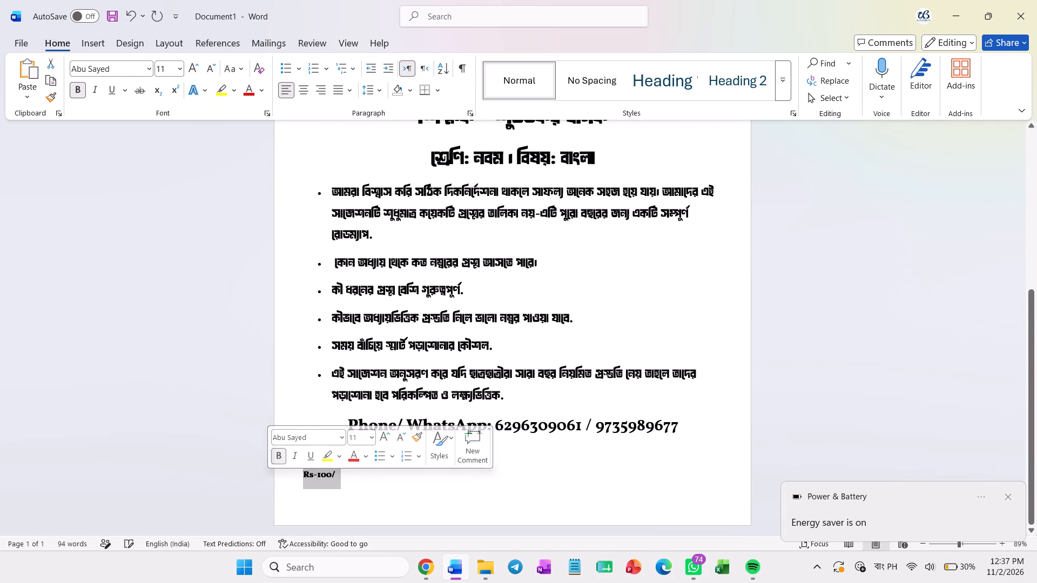
triple_click(192, 64)
left_click(192, 64)
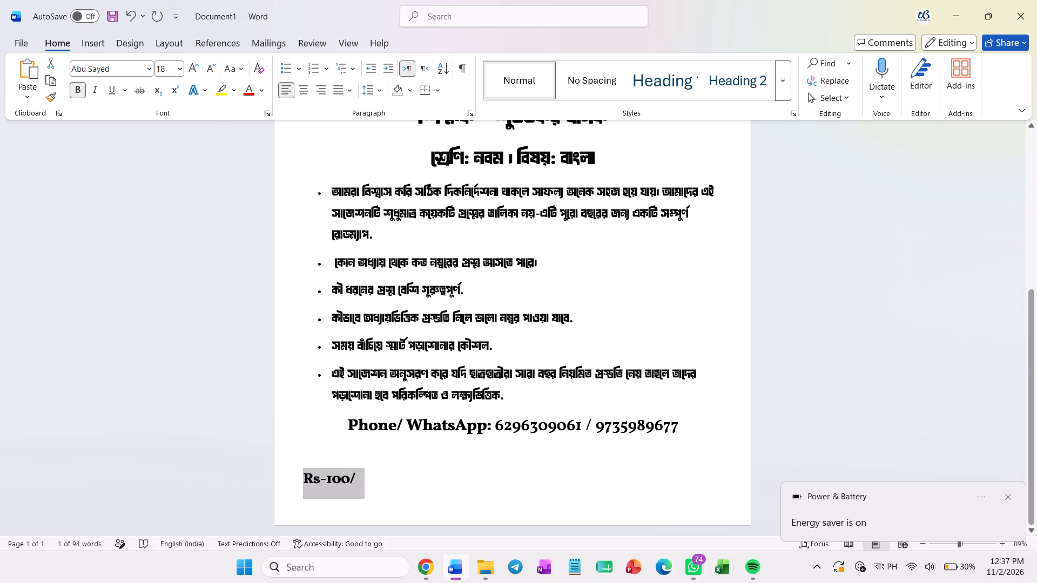
Shift the Rs-100/ price line across to the page's right margin using tab spacing in front of it.
left_click(289, 474)
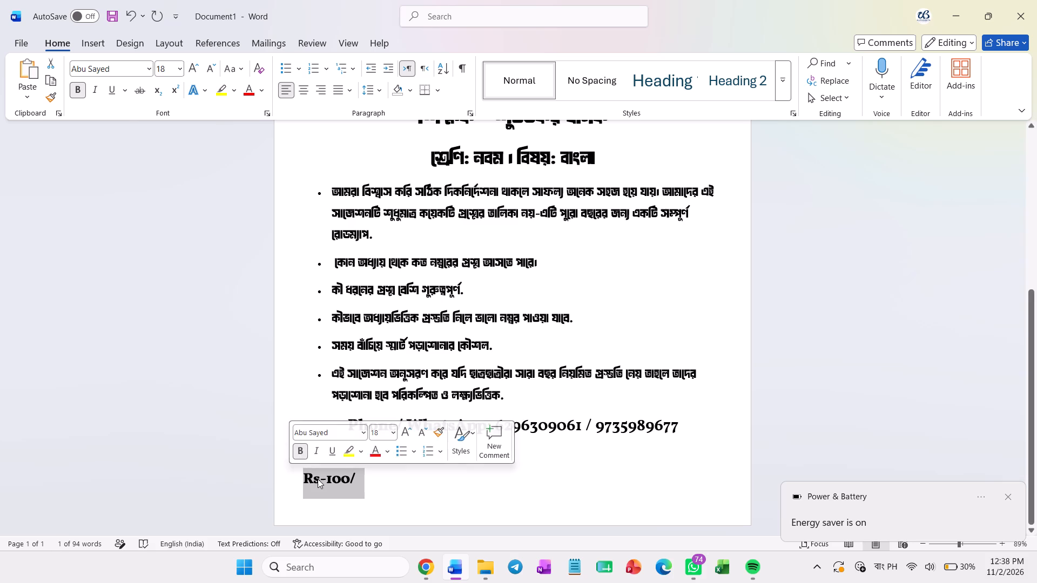
left_click(318, 479)
left_click(298, 481)
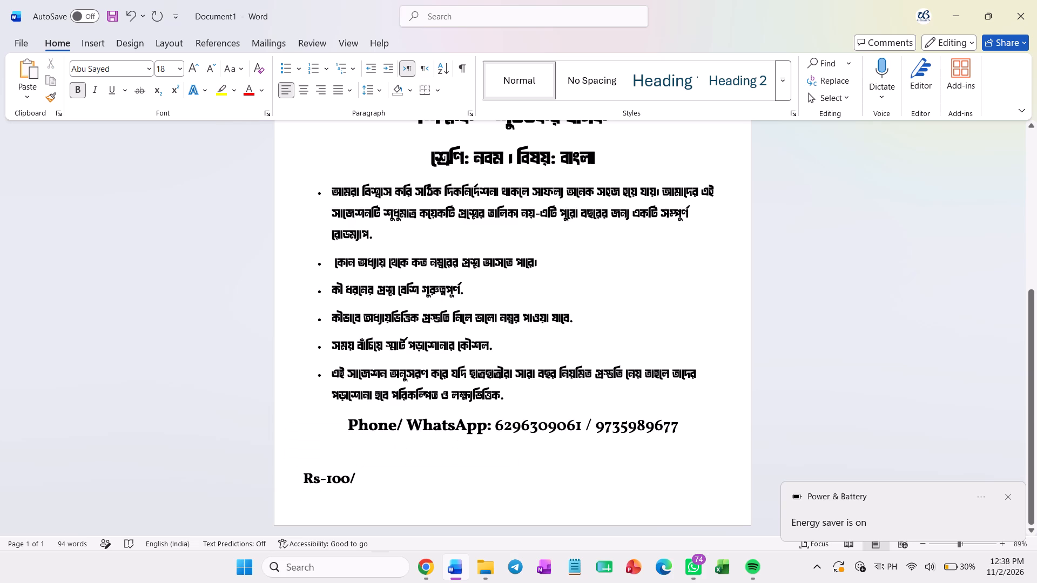
key("Tab")
key("Tab")
key("Tab")
key("Tab")
key("Tab")
key("Tab")
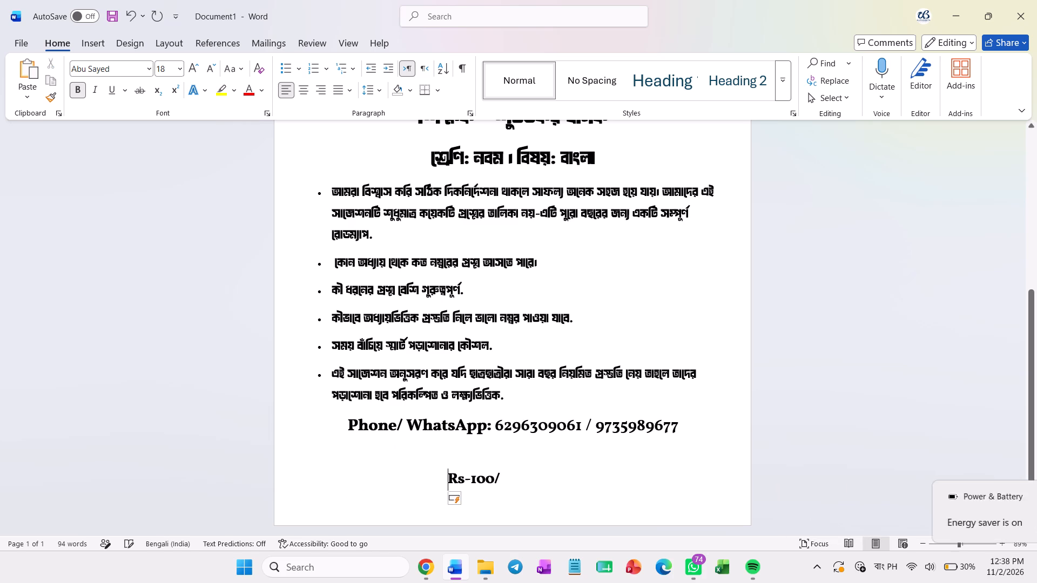
key("Tab")
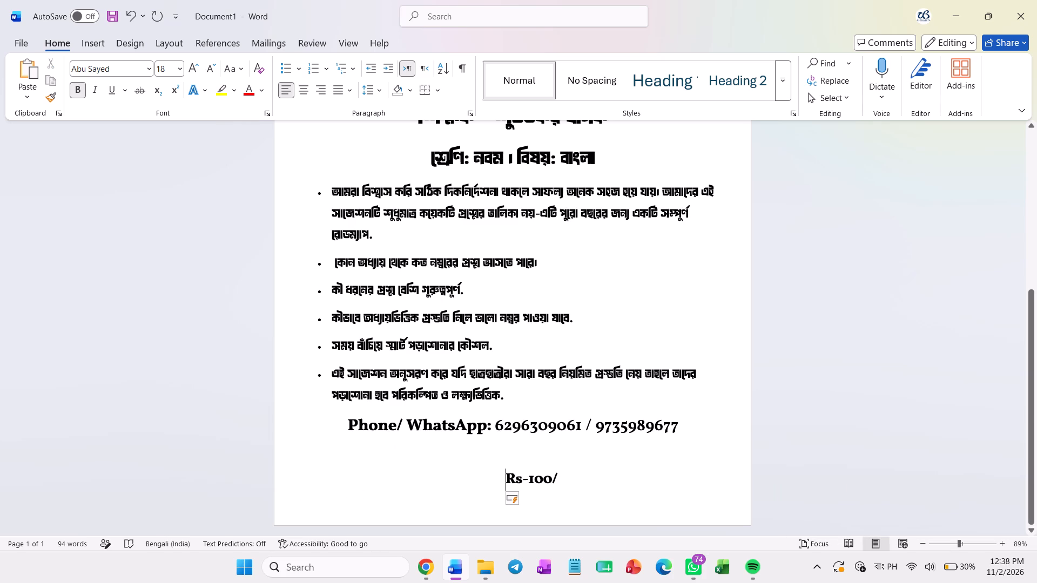
key("Tab")
key("Tab")
key("Tab")
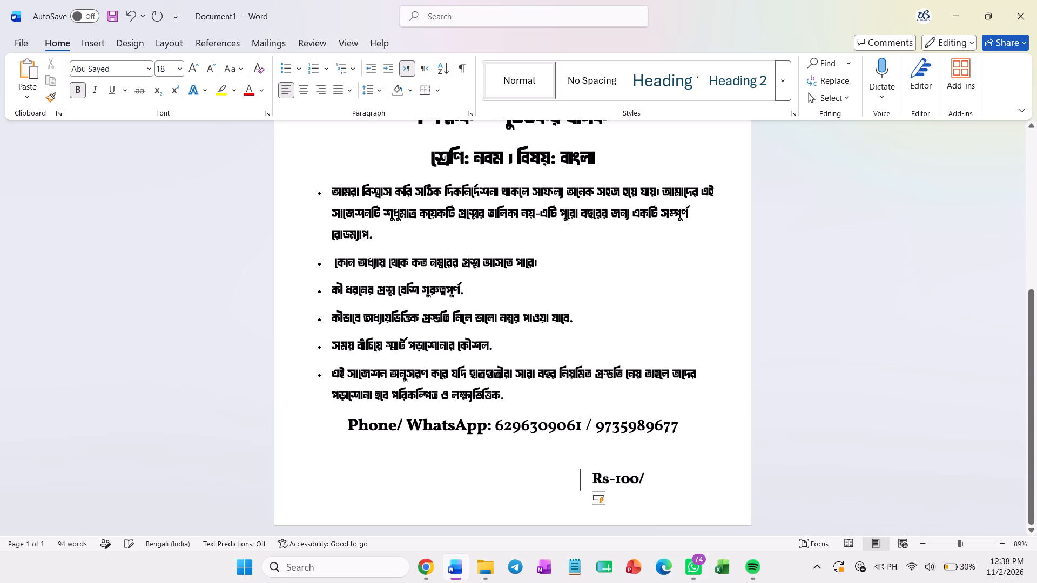
key("Tab")
key("Tab")
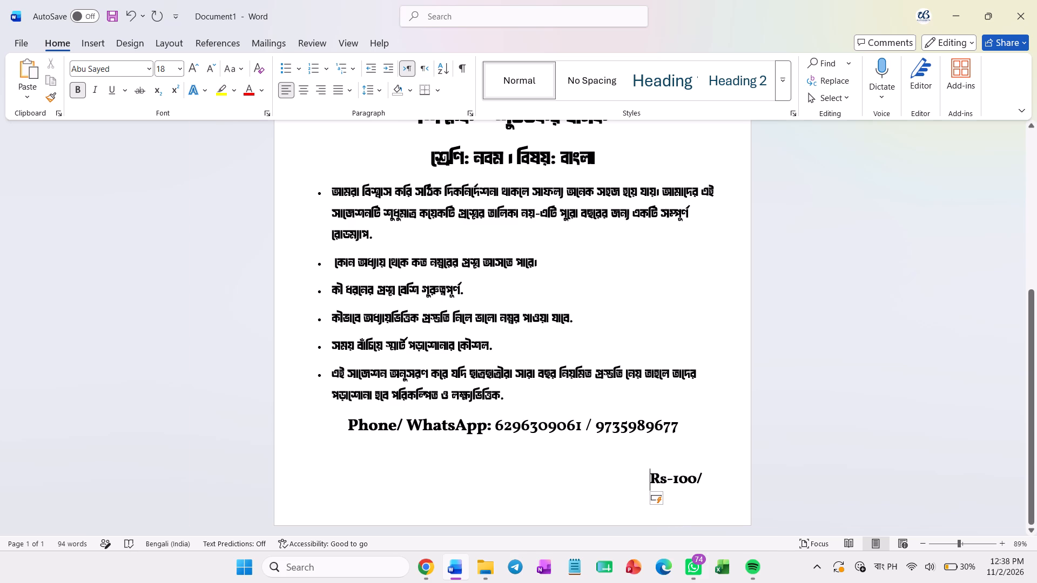
key("Tab")
key("BackSpace")
Enlarge the Rs-100/ price line to 22 pt.
left_click_drag(632, 473, 699, 472)
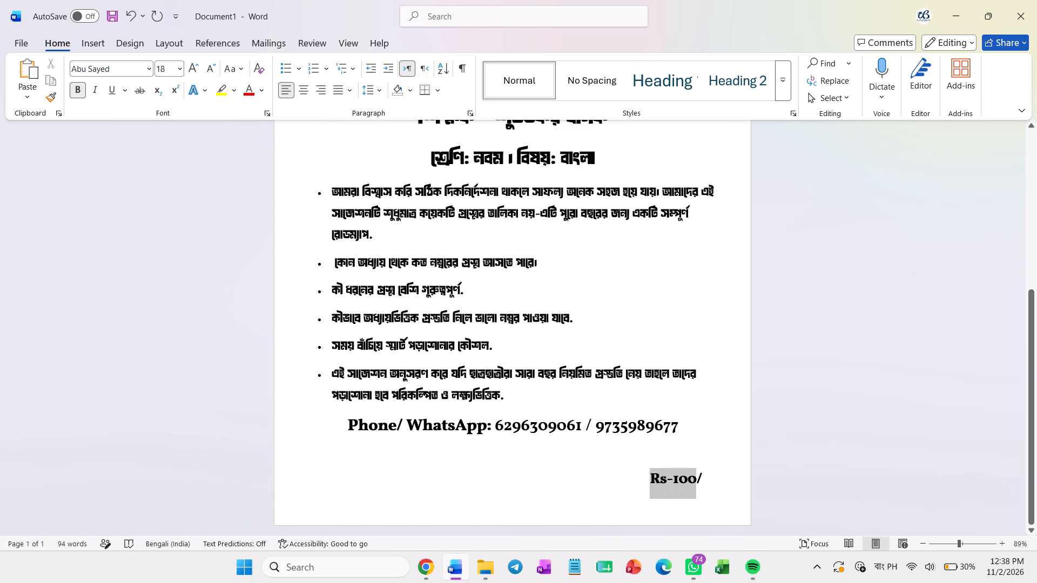
left_click_drag(699, 472, 702, 472)
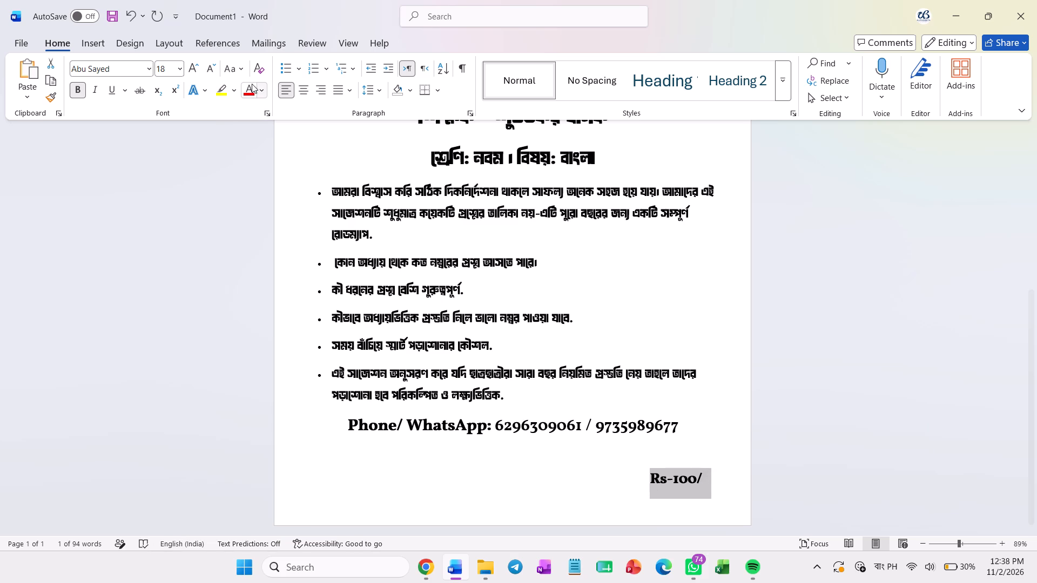
left_click(195, 69)
left_click(195, 69)
left_click(195, 69)
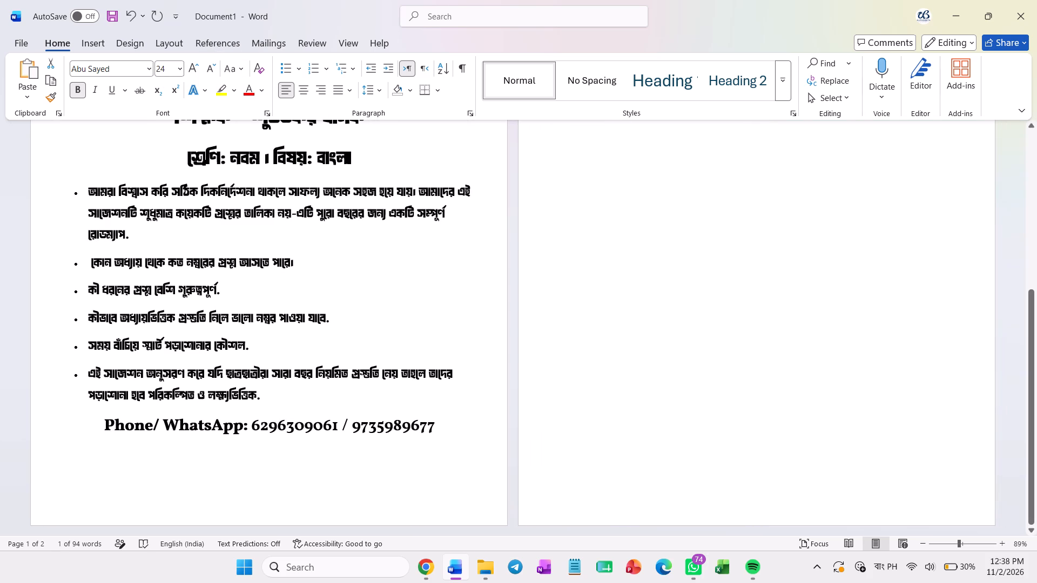
key("ctrl+z")
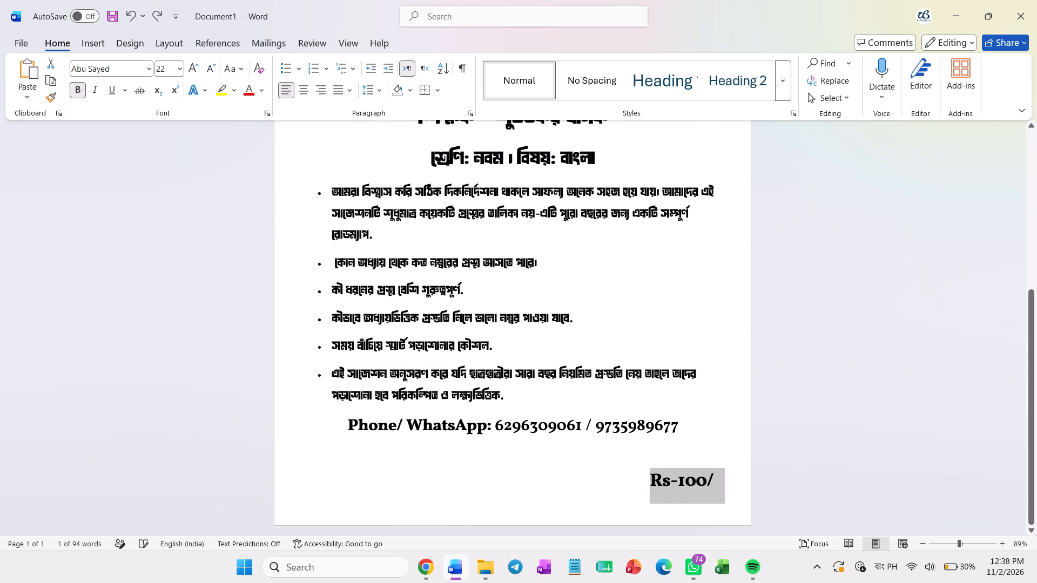
Delete the blank line between the Phone/WhatsApp contact line and the Rs-100/ price line.
left_click(725, 446)
left_click(692, 458)
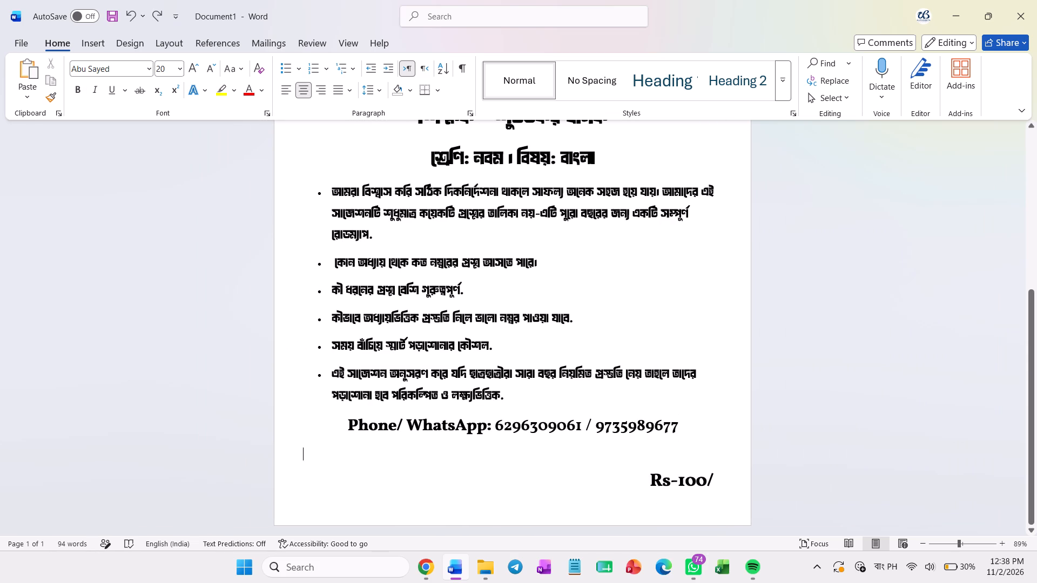
key("BackSpace")
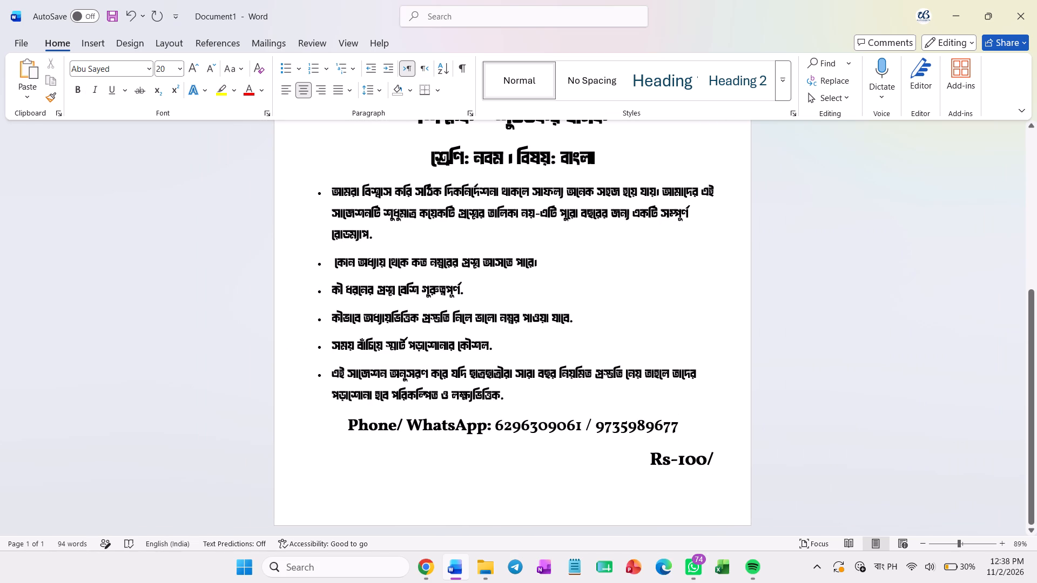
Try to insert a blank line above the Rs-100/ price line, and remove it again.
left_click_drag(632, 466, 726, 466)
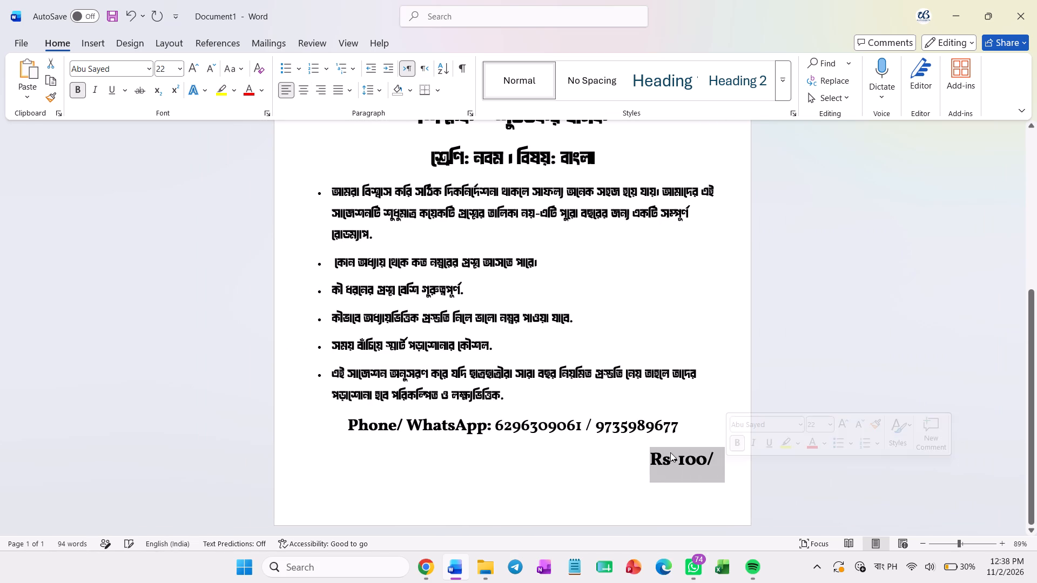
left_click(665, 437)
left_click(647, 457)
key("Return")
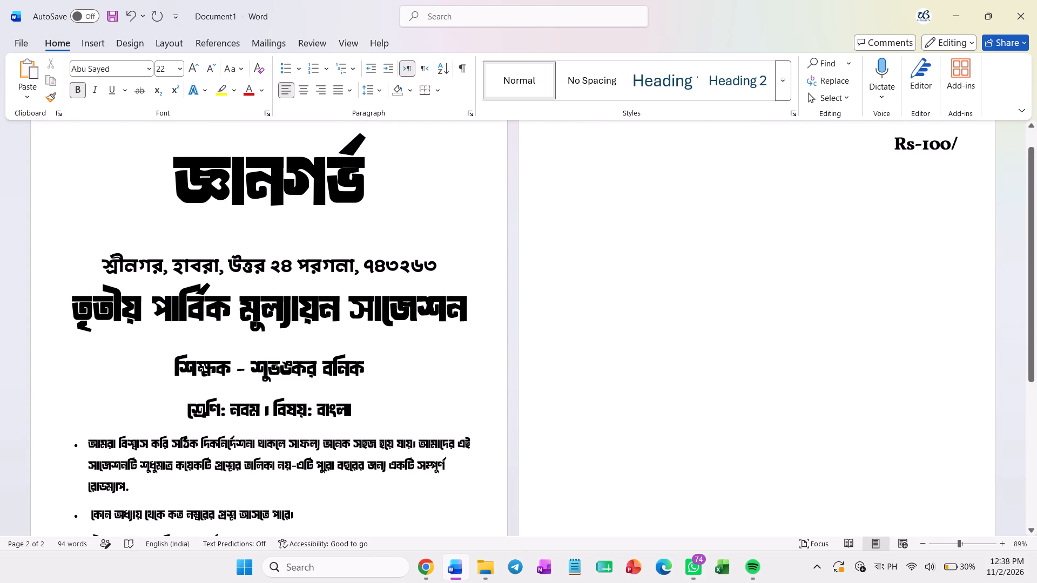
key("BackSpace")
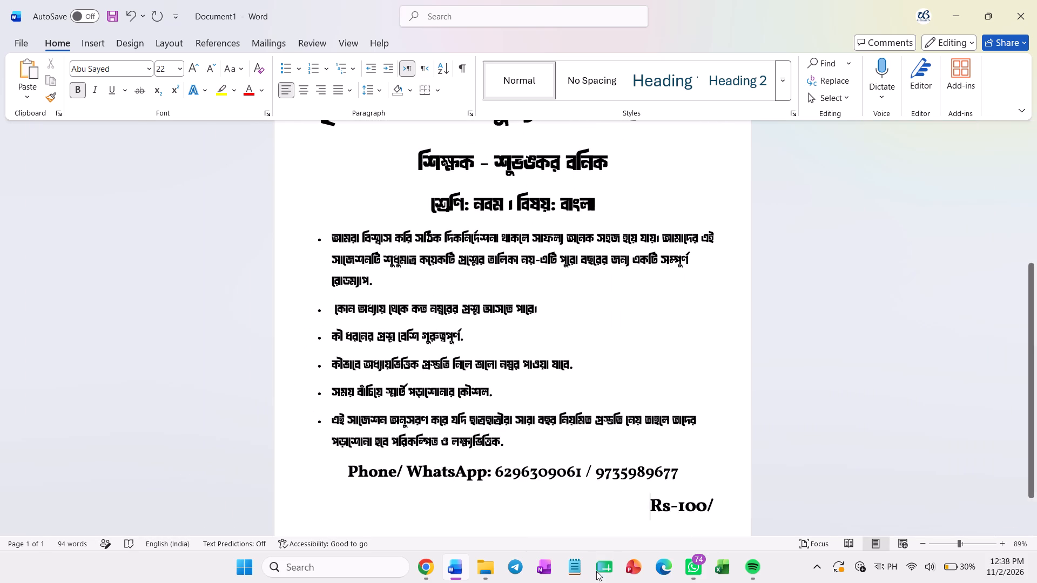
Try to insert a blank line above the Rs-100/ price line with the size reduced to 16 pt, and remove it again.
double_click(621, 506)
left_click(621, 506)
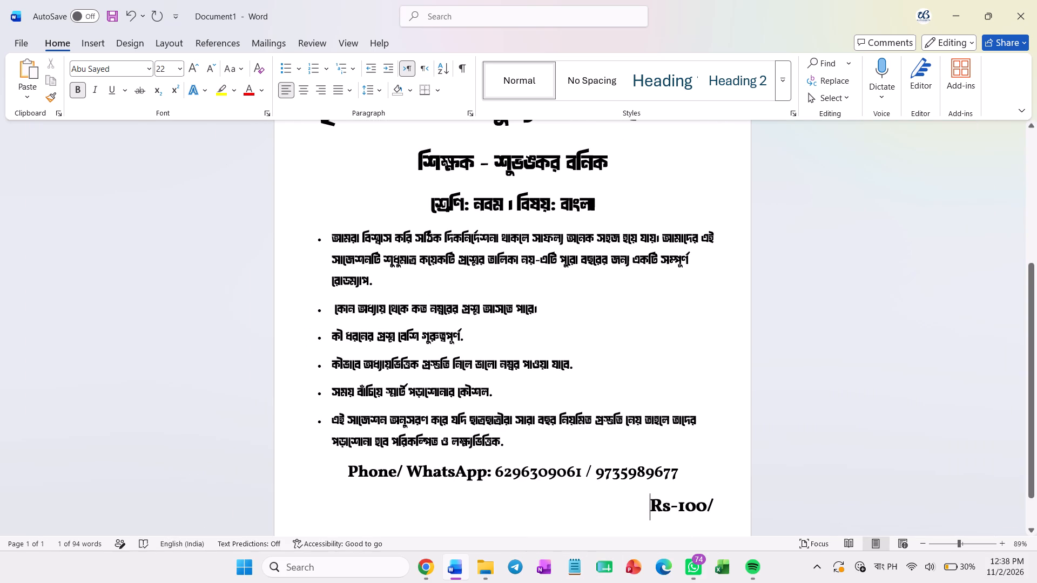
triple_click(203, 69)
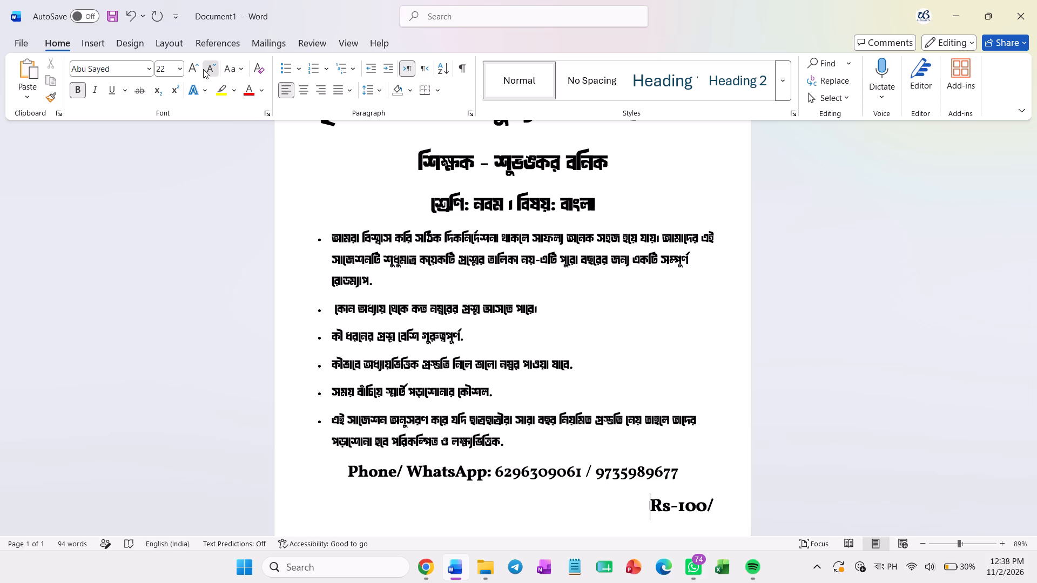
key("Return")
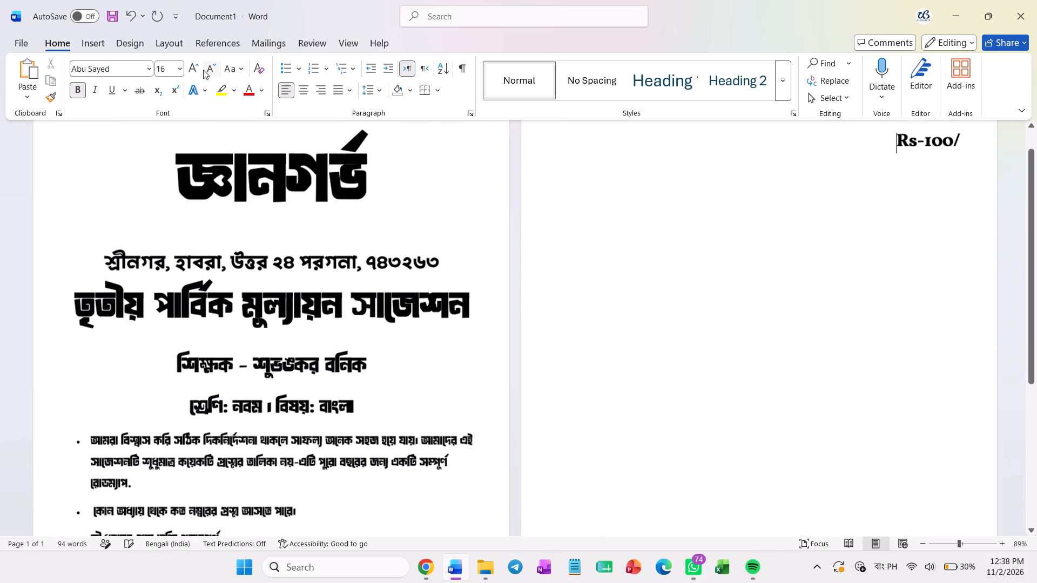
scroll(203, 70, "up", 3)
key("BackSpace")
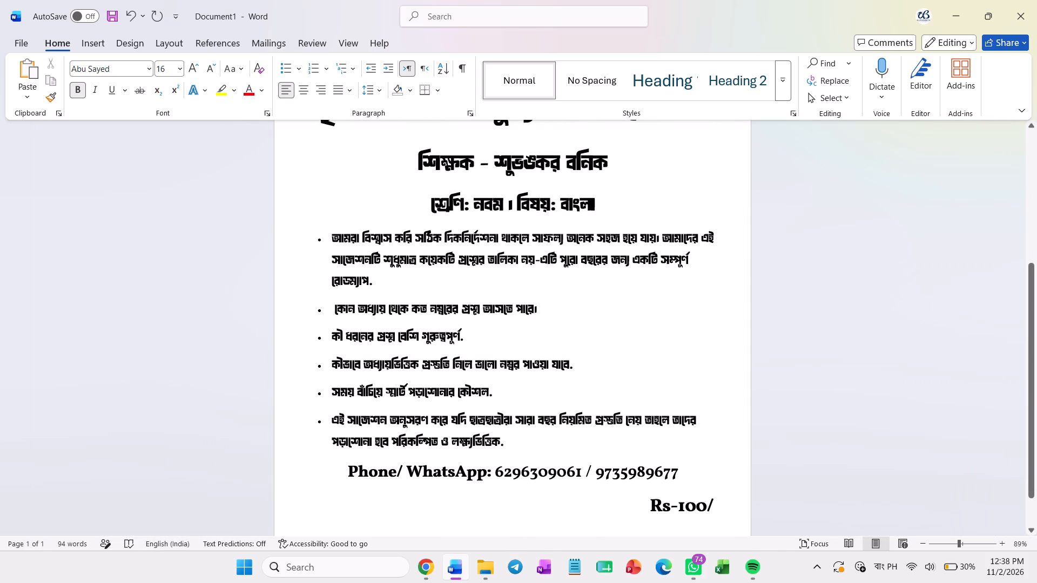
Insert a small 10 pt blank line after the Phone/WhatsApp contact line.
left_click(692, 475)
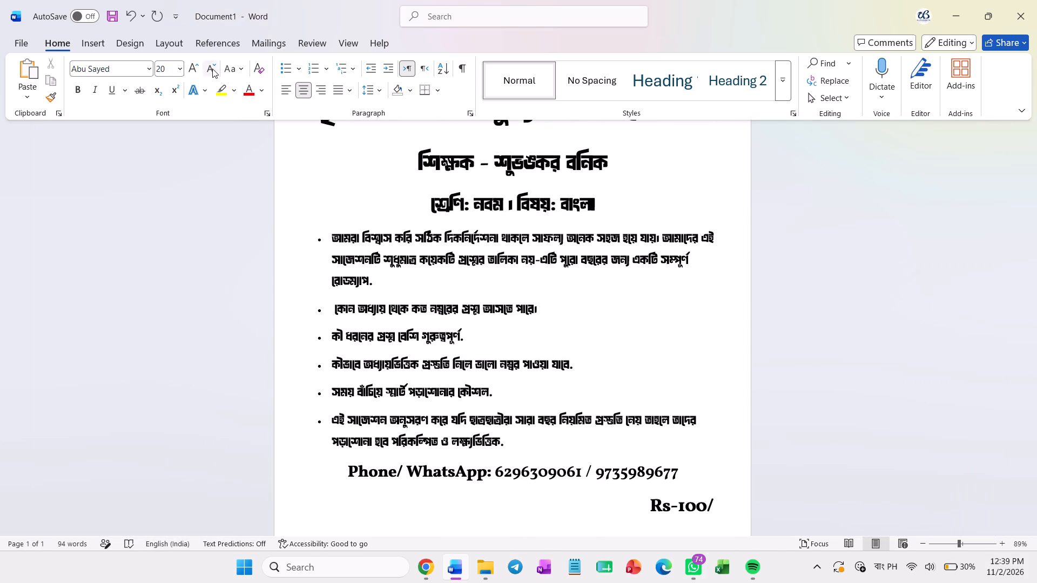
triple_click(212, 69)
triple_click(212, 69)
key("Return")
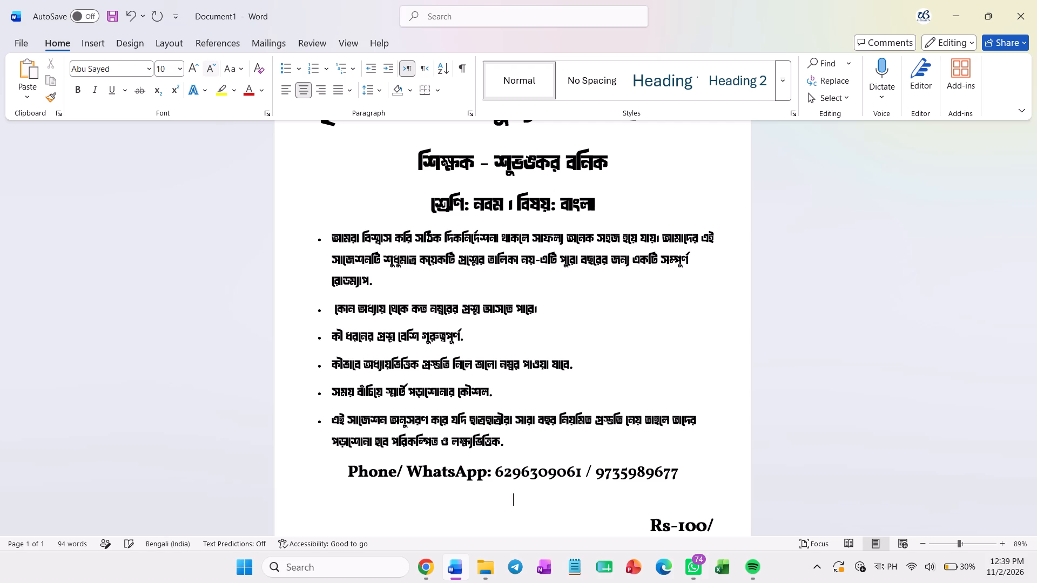
Change the font of the "100/" part of the price line to Aborton.
scroll(212, 69, "down", 5)
scroll(695, 321, "down", 3)
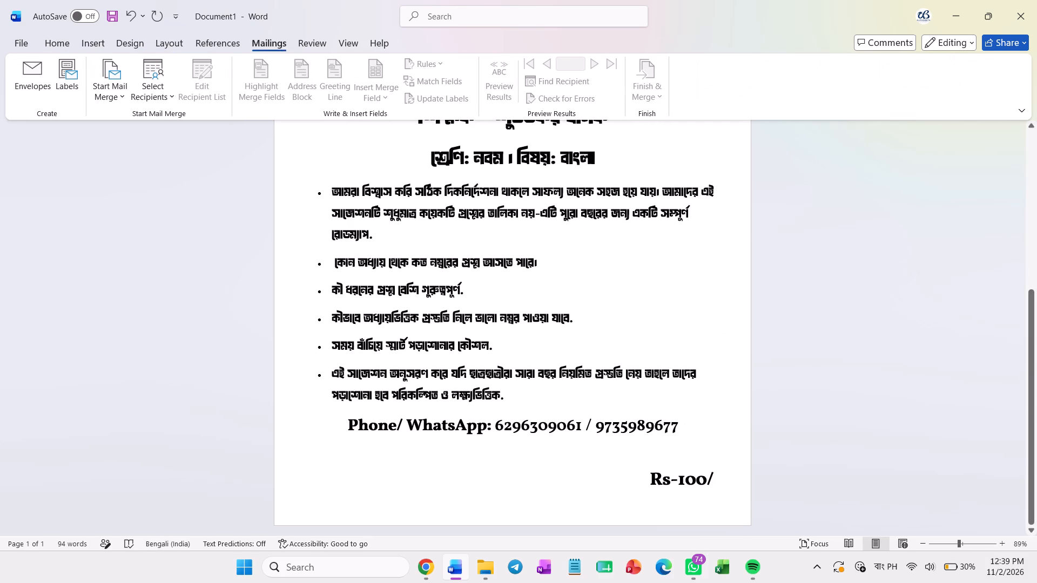
left_click_drag(720, 484, 678, 489)
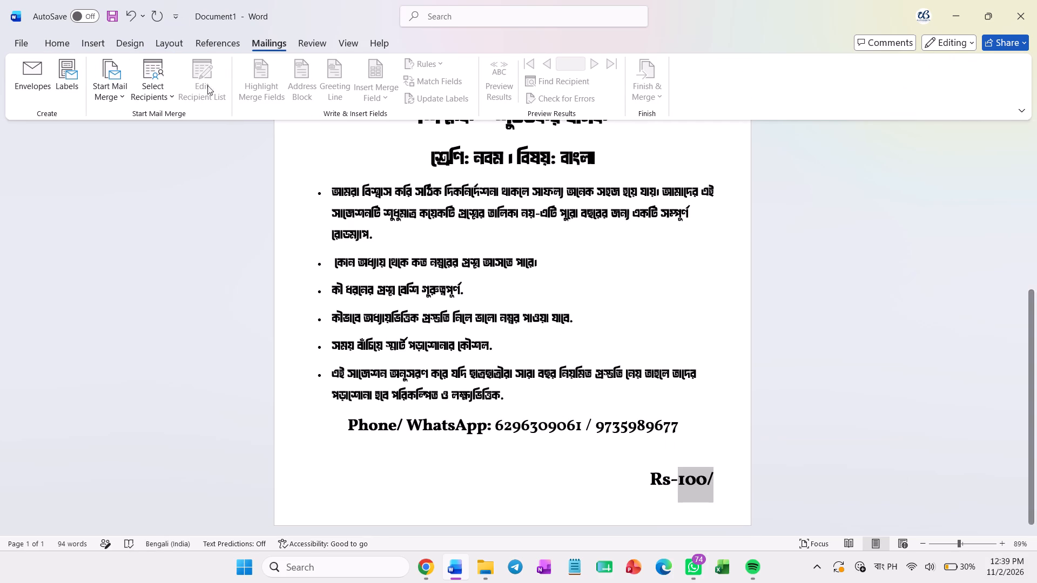
left_click(69, 41)
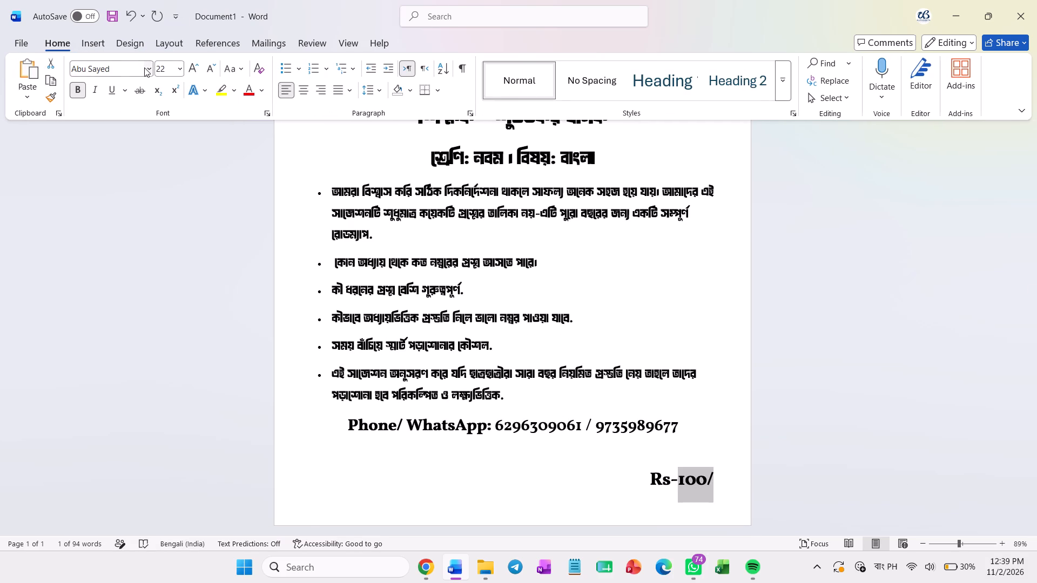
left_click(146, 70)
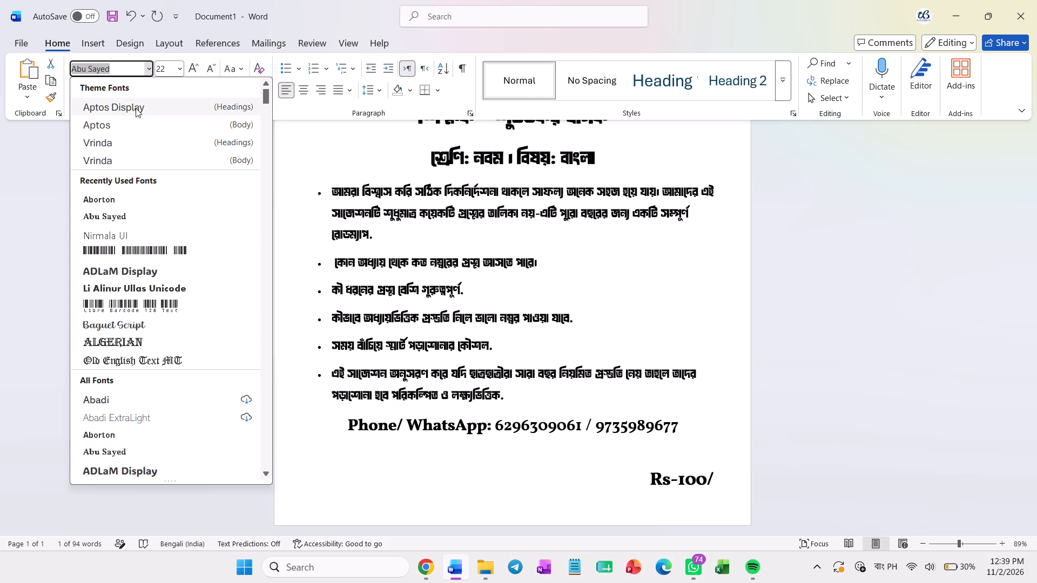
left_click(141, 200)
left_click(369, 413)
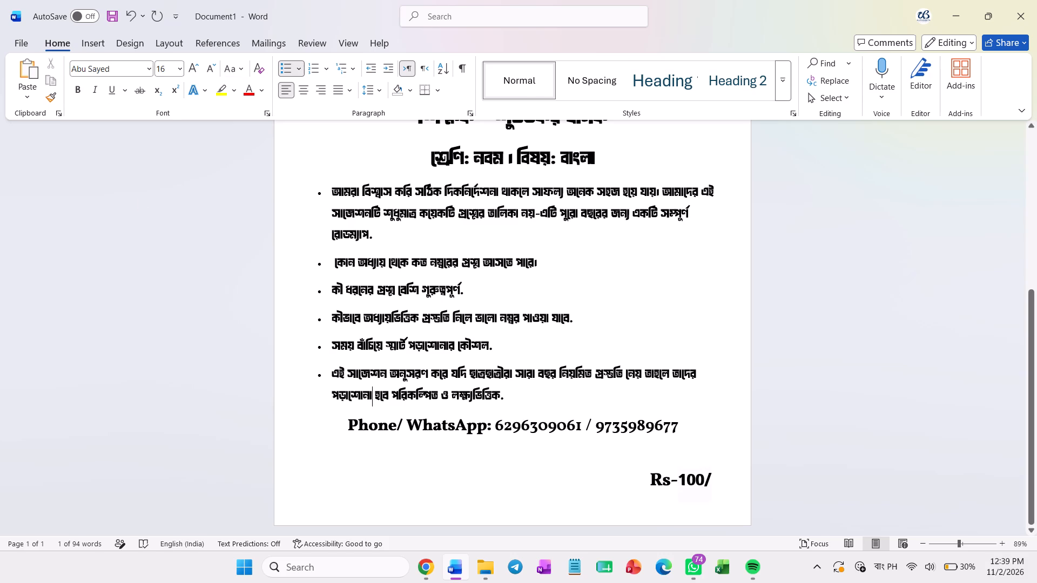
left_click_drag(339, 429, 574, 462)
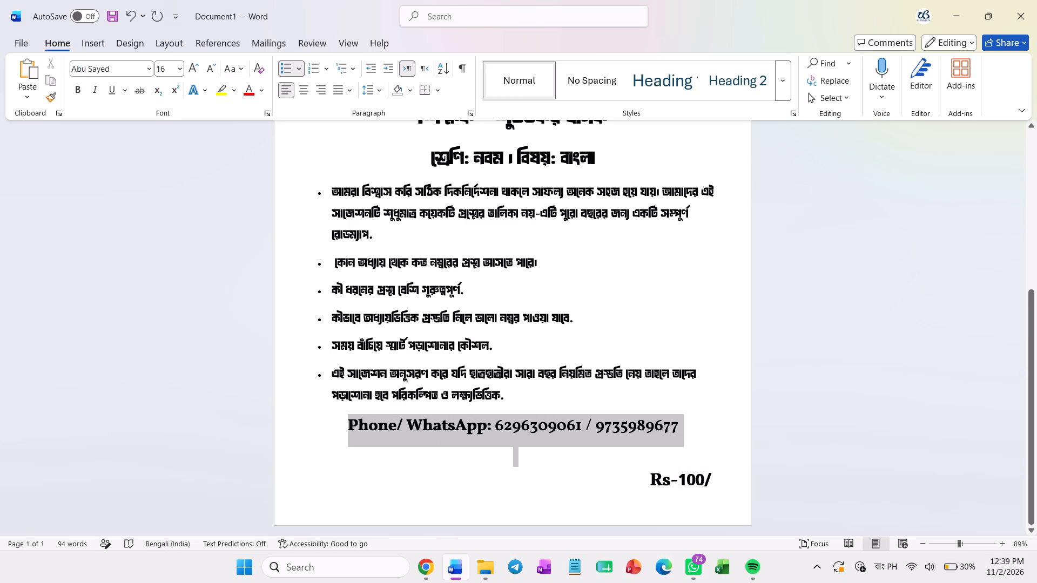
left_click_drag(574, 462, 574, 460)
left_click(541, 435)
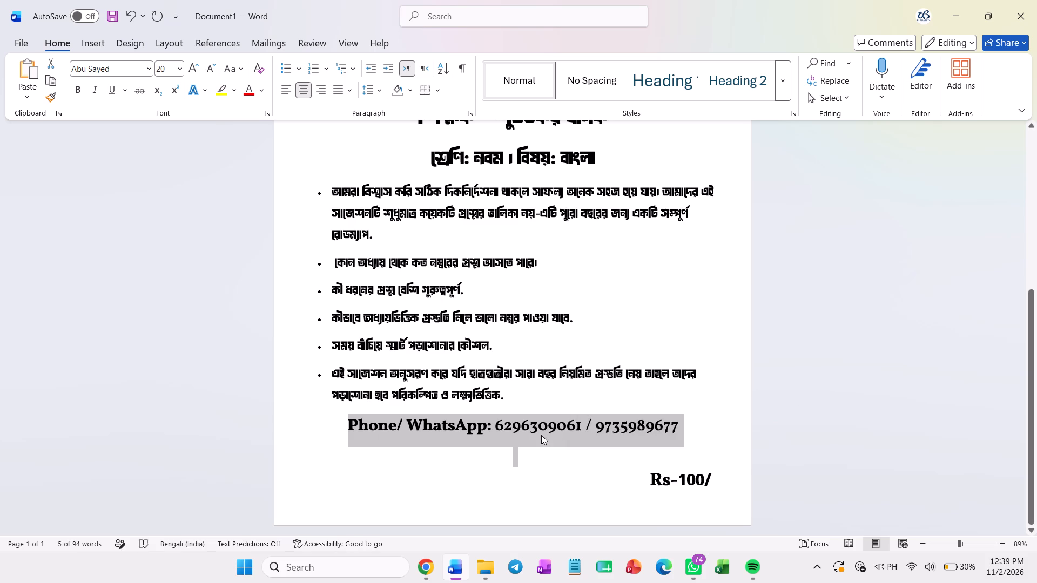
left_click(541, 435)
Add a hyphen at the end of the price line, making it Rs-100/-.
left_click(710, 484)
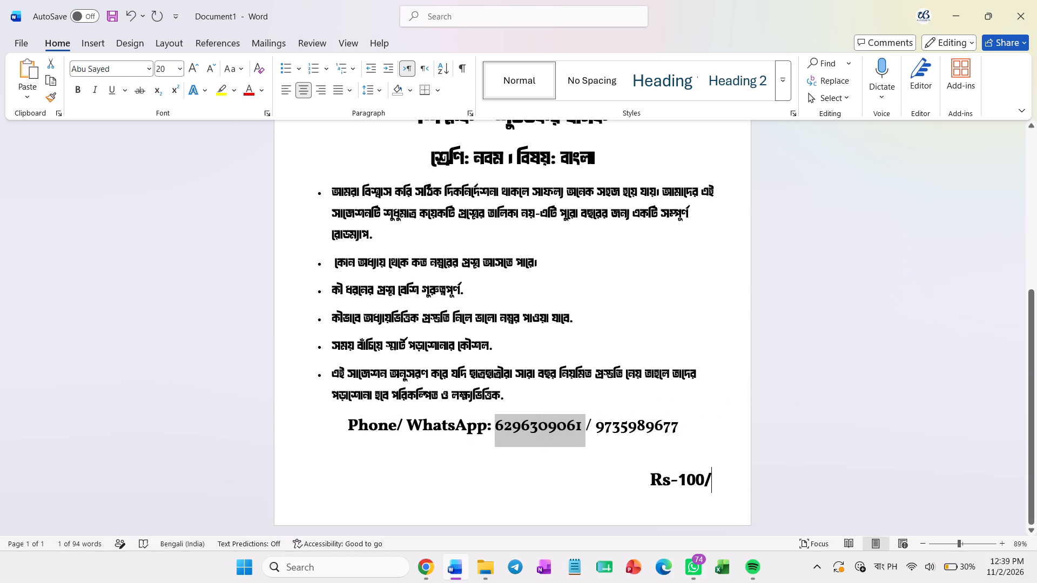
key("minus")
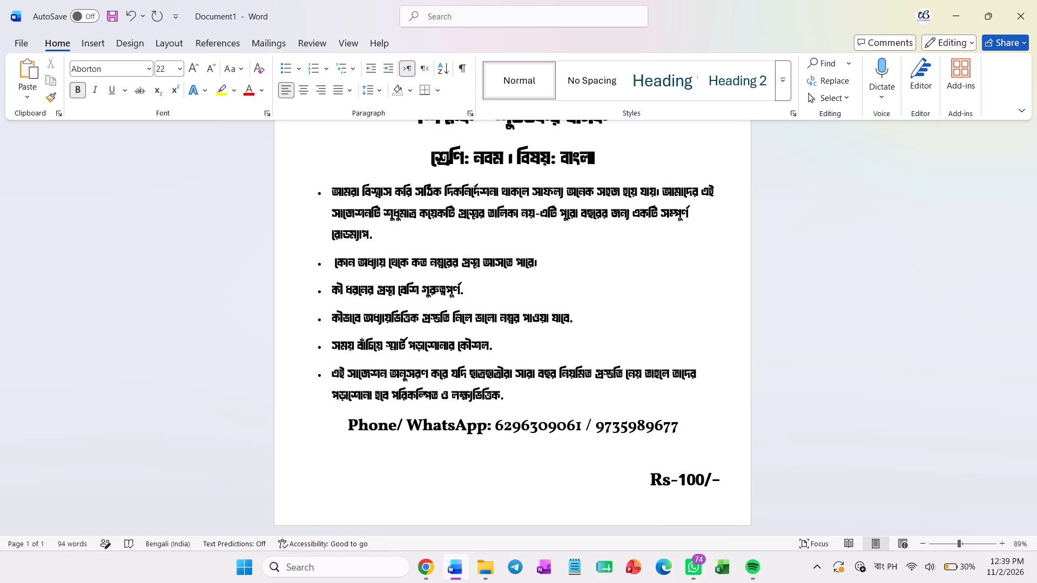
Open the line and paragraph spacing choices for the Phone/WhatsApp contact line.
left_click_drag(689, 434, 365, 433)
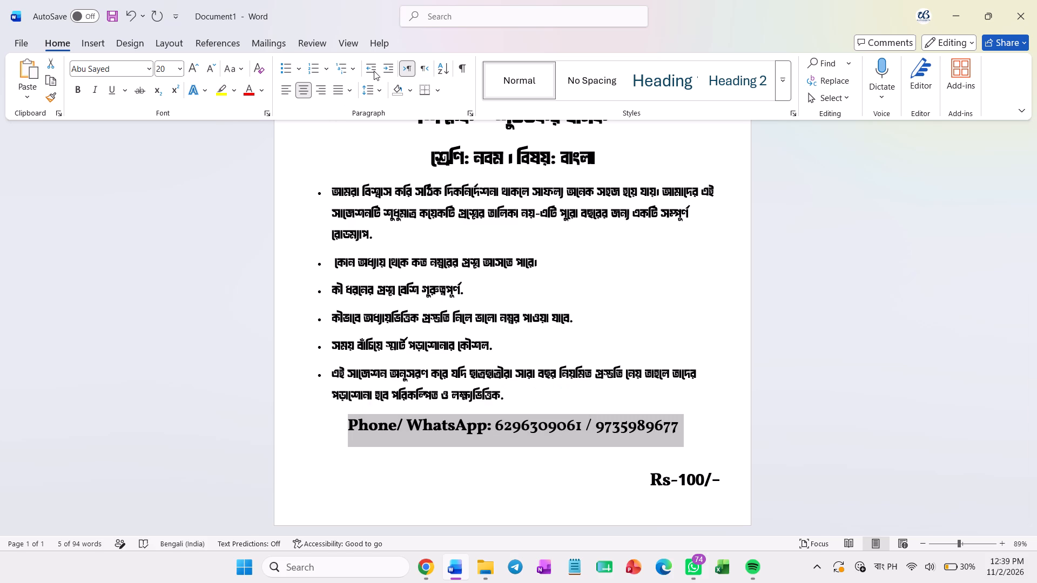
left_click(381, 87)
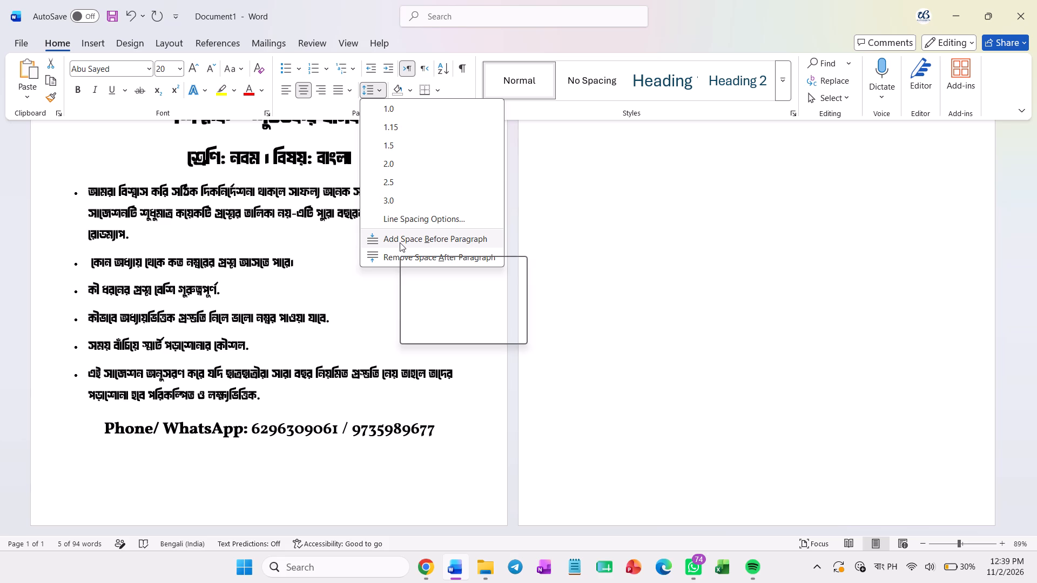
Add space before the Phone/WhatsApp contact paragraph.
left_click(400, 242)
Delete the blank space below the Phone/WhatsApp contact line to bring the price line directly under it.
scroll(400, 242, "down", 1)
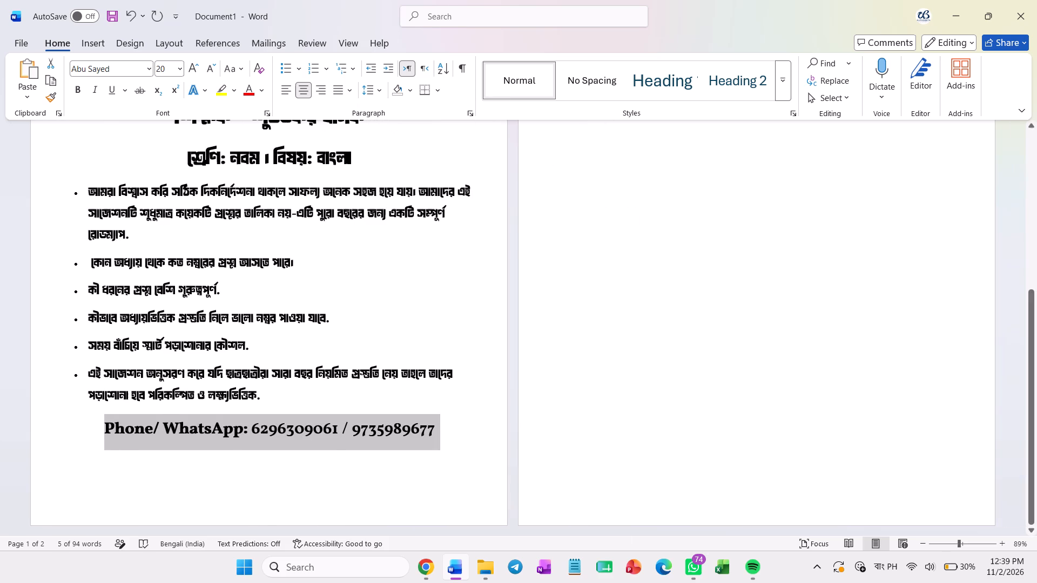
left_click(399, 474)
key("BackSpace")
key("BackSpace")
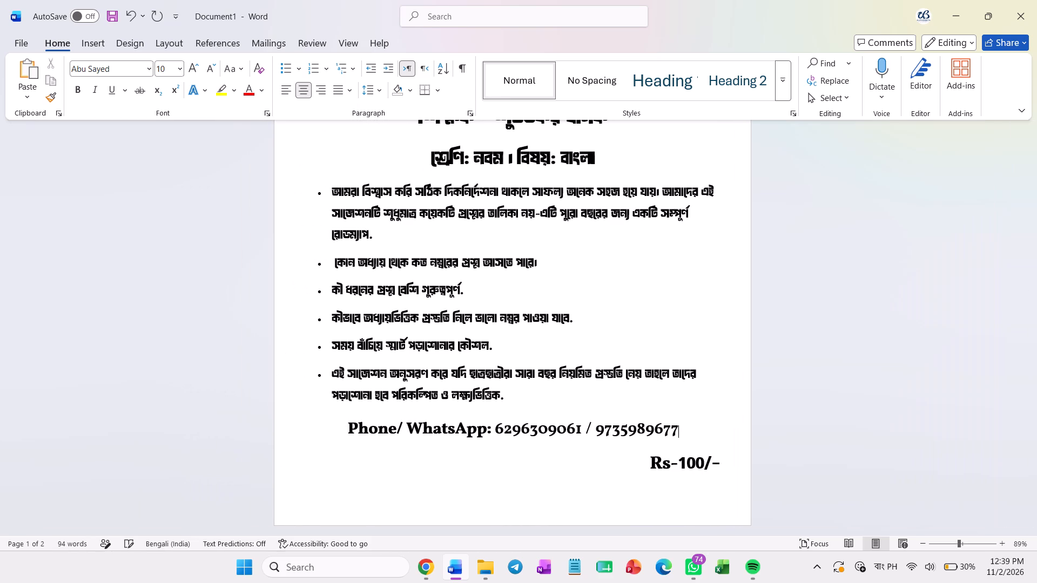
Review the cover layout from the জ্ঞানগর্ভ title down to the Rs-100/- price line.
scroll(403, 468, "up", 8)
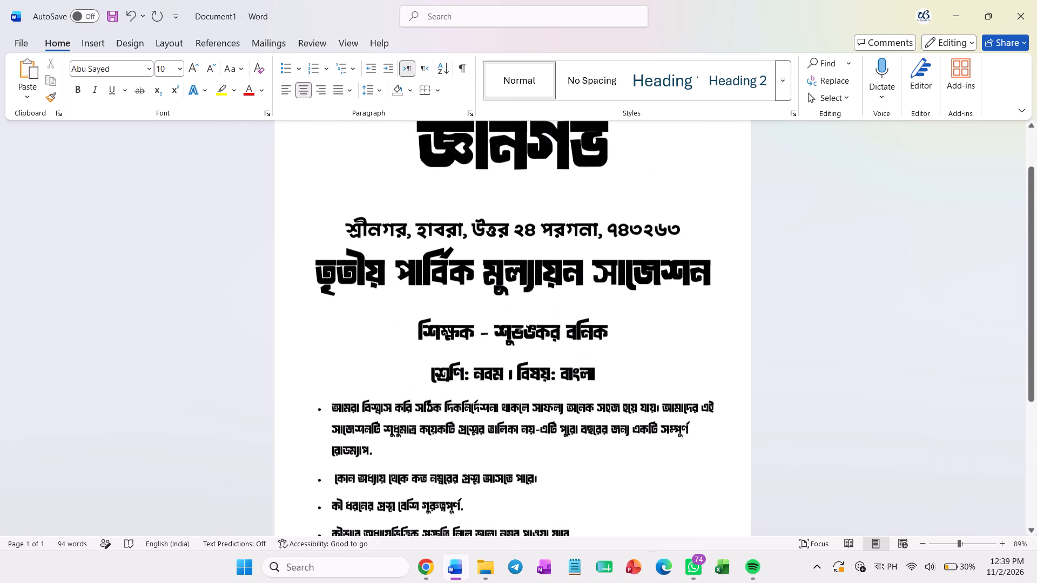
scroll(403, 467, "down", 5)
scroll(404, 466, "up", 7)
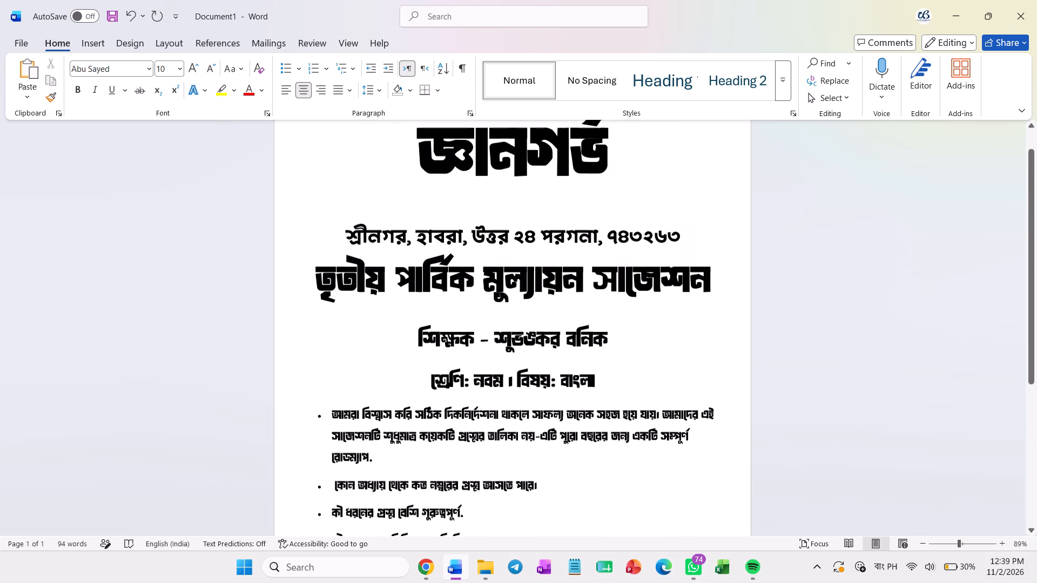
scroll(404, 466, "up", 1)
scroll(405, 466, "down", 3)
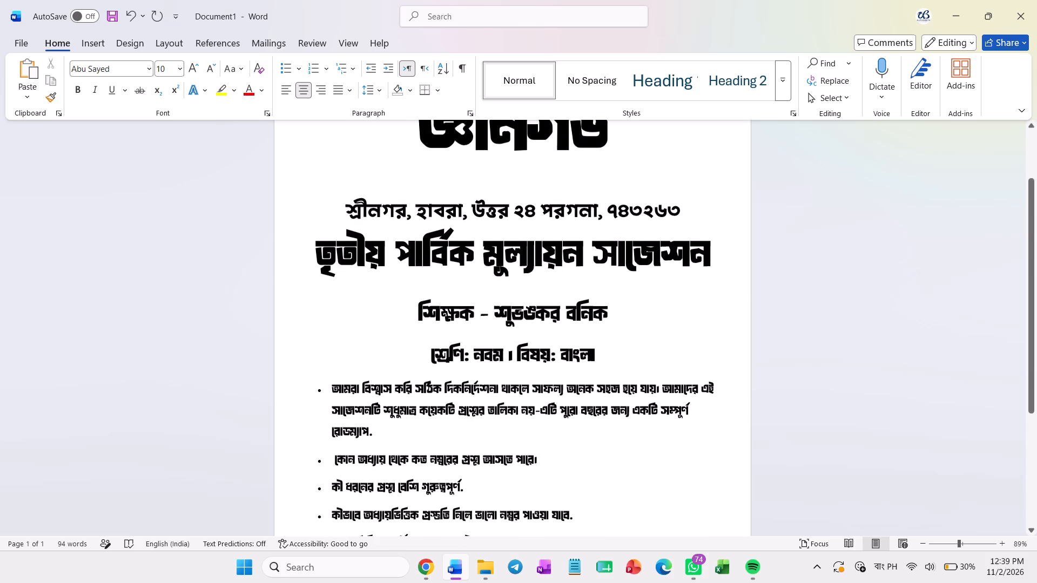
scroll(405, 466, "down", 5)
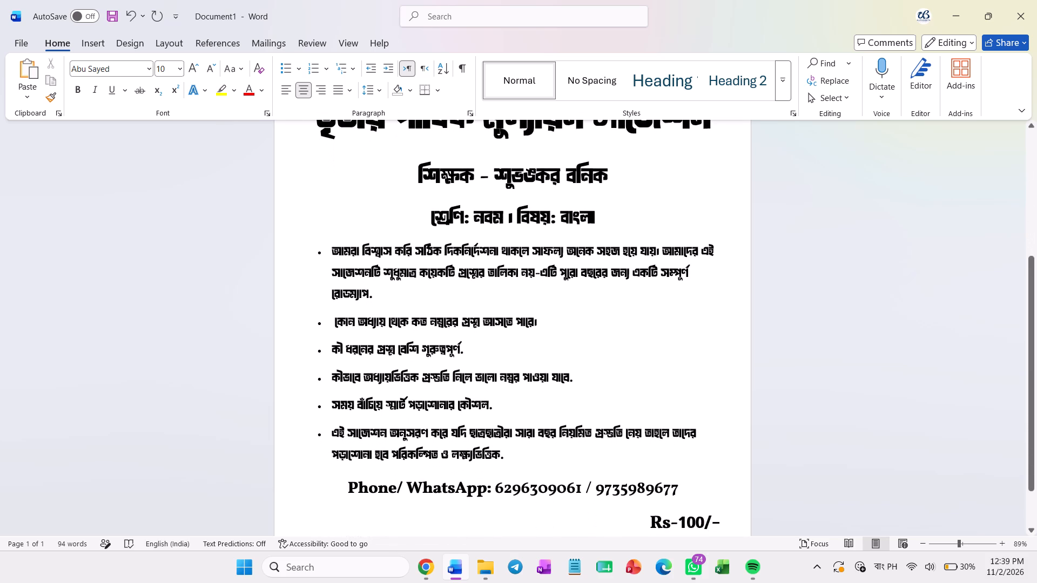
scroll(405, 466, "up", 1)
scroll(405, 466, "down", 1)
scroll(405, 463, "up", 4)
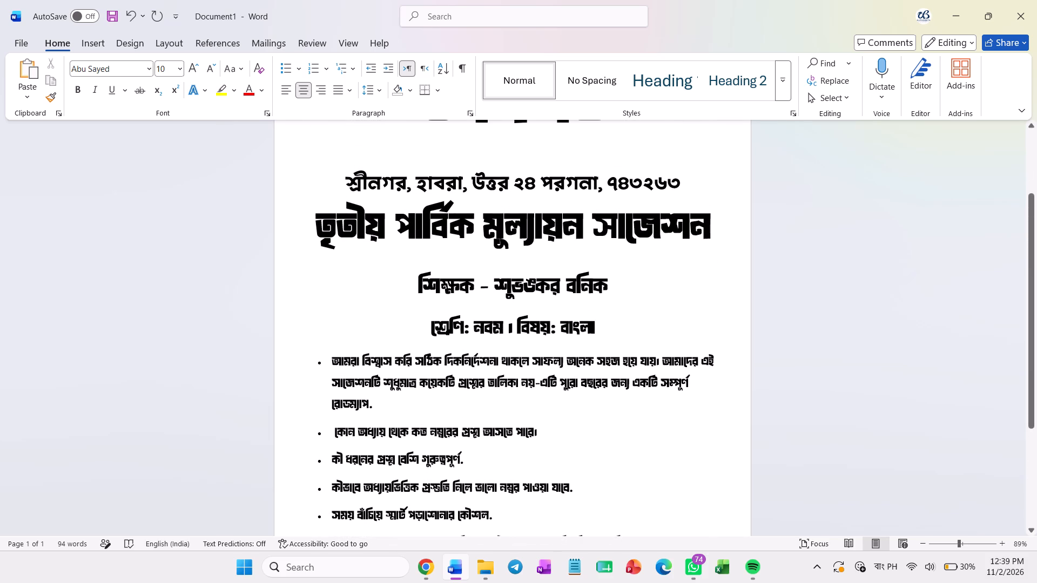
Change the font of all the bullet paragraphs under the class and subject line to Abadi.
left_click_drag(328, 355, 362, 410)
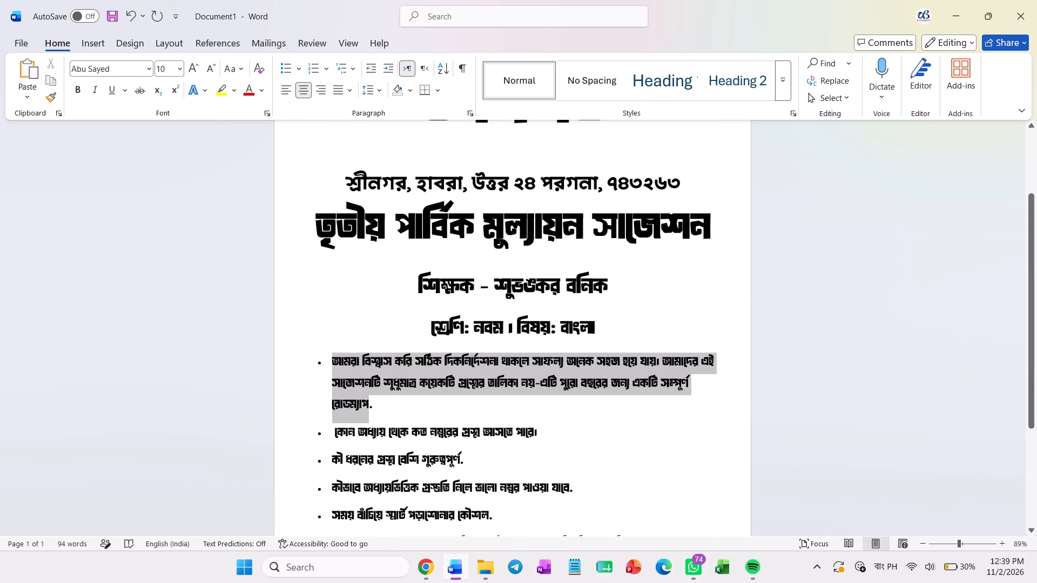
left_click_drag(362, 410, 551, 546)
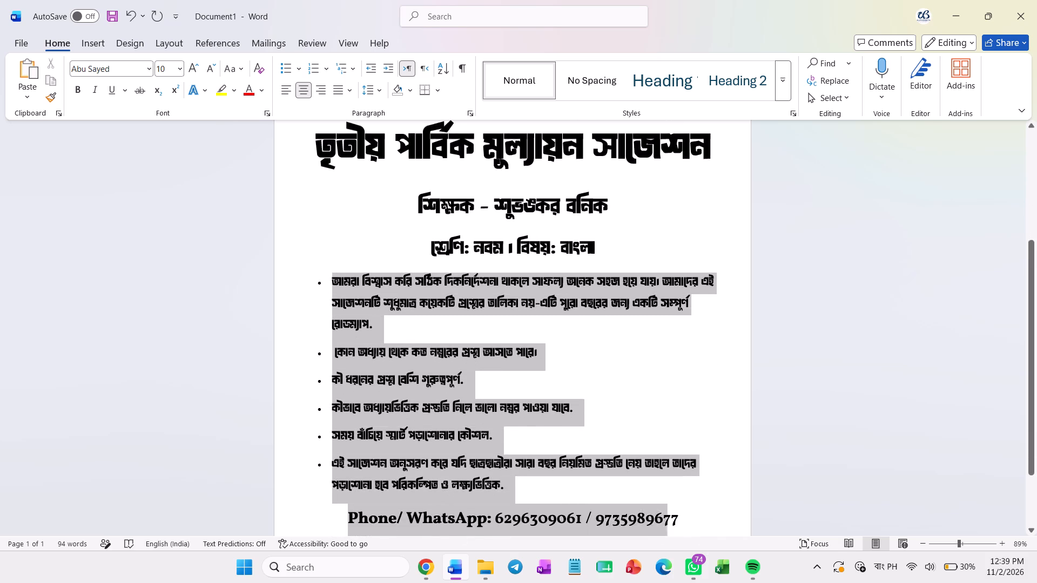
left_click_drag(551, 546, 524, 458)
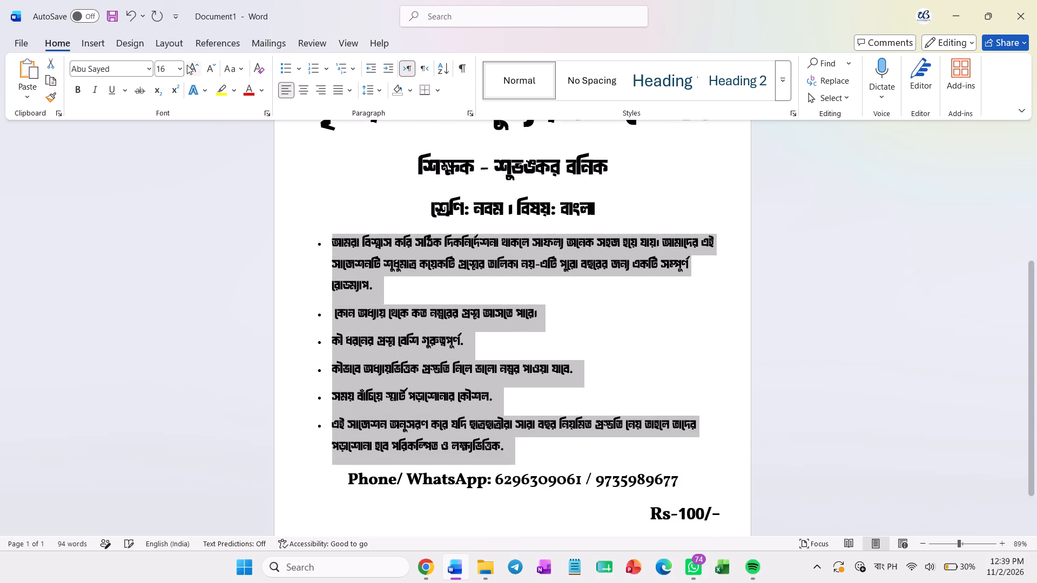
left_click(150, 69)
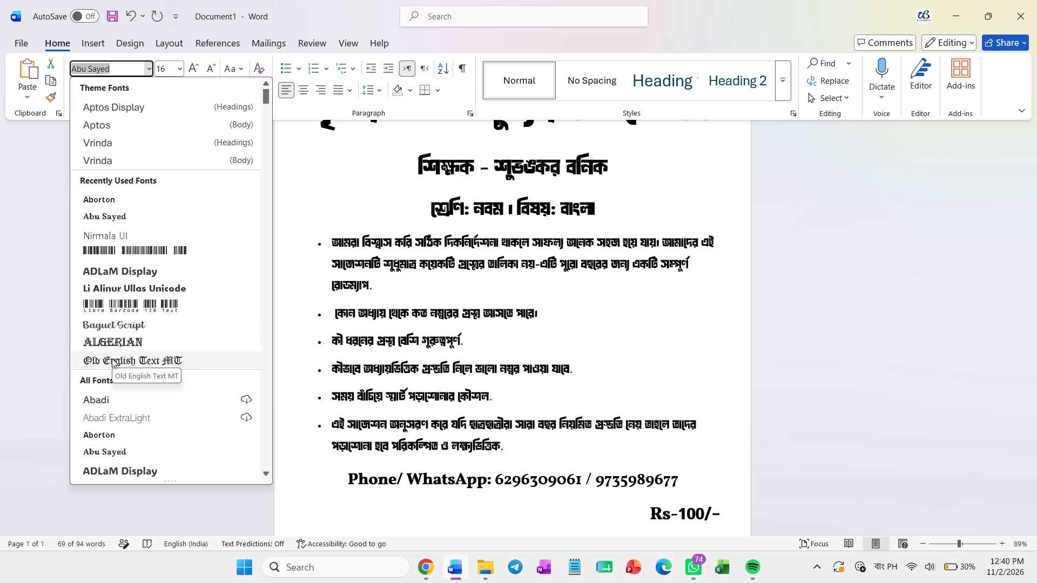
left_click(102, 396)
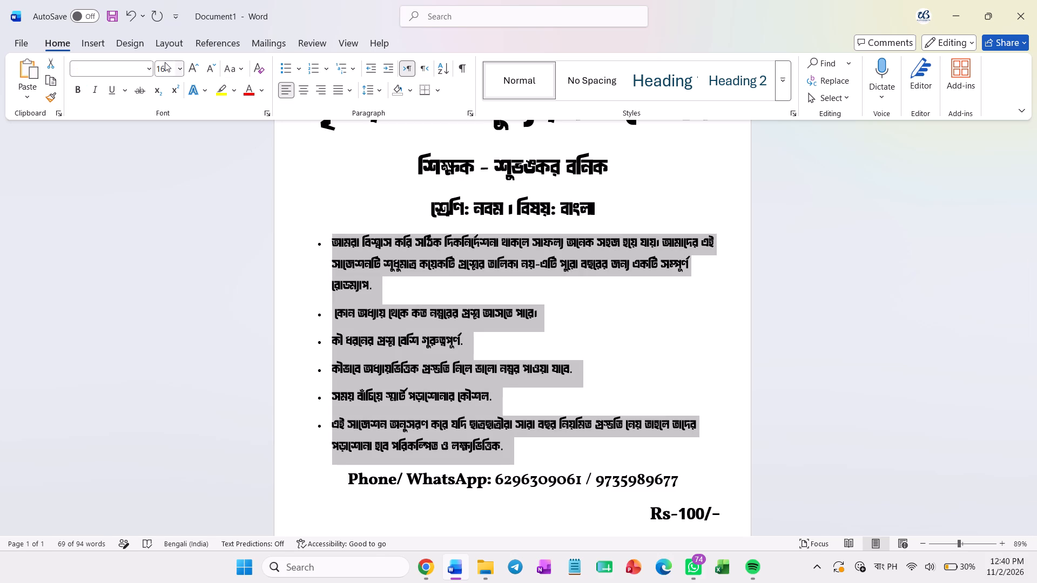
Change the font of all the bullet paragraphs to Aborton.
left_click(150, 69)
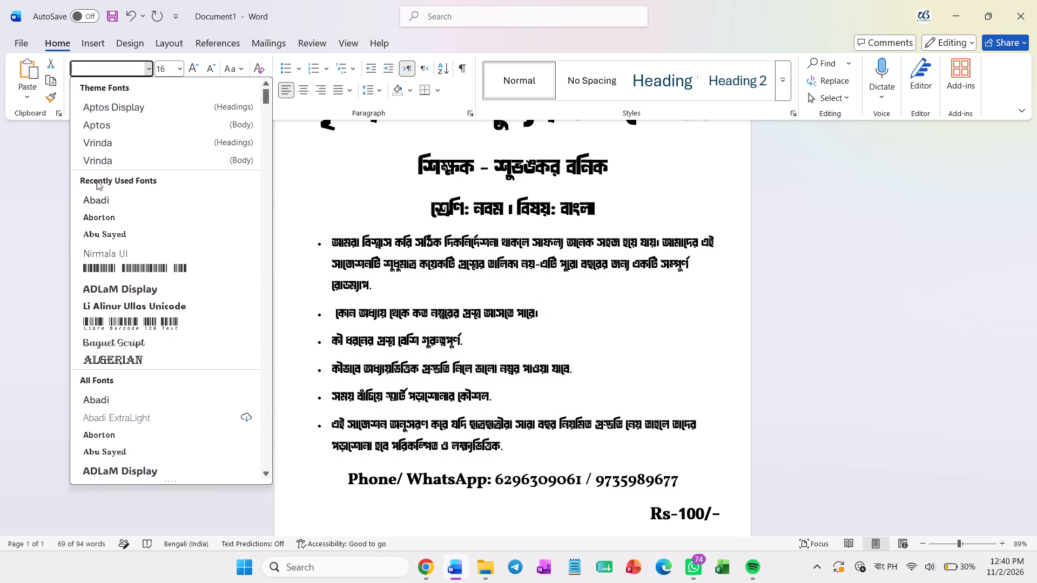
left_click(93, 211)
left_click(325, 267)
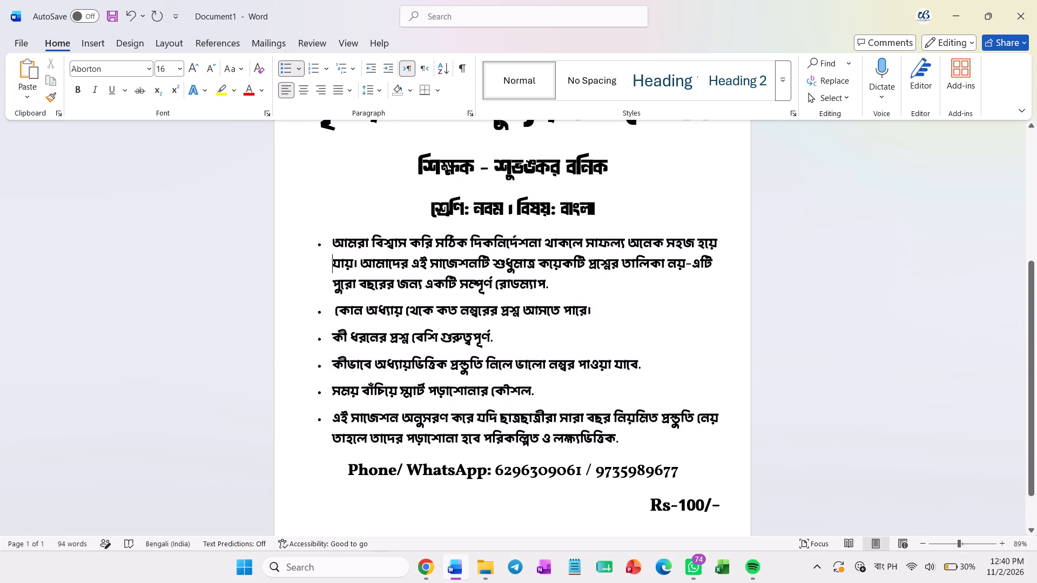
Delete the extra leading space before কোন in the second bullet.
scroll(333, 282, "up", 2)
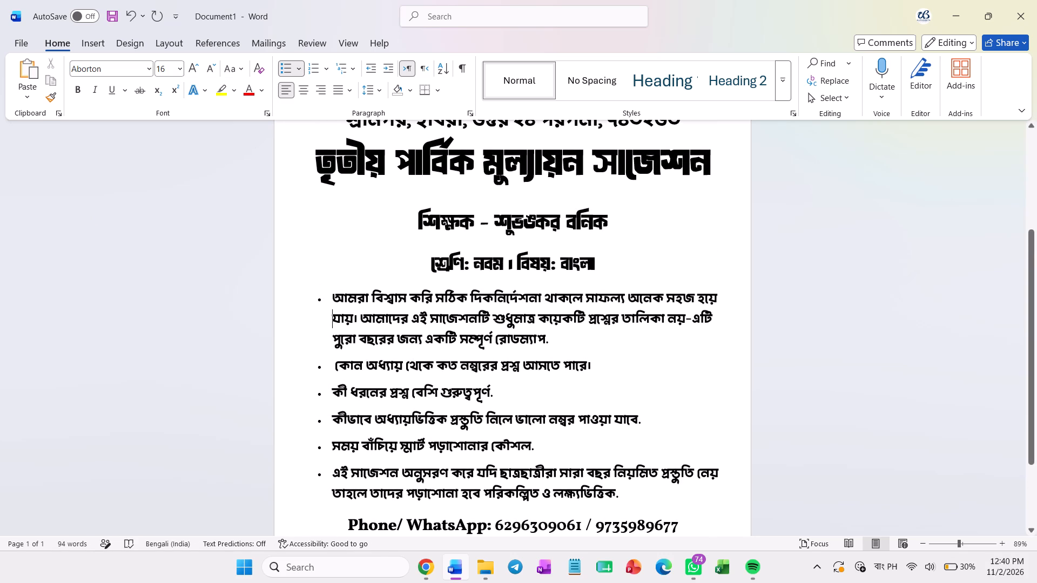
left_click(337, 368)
key("BackSpace")
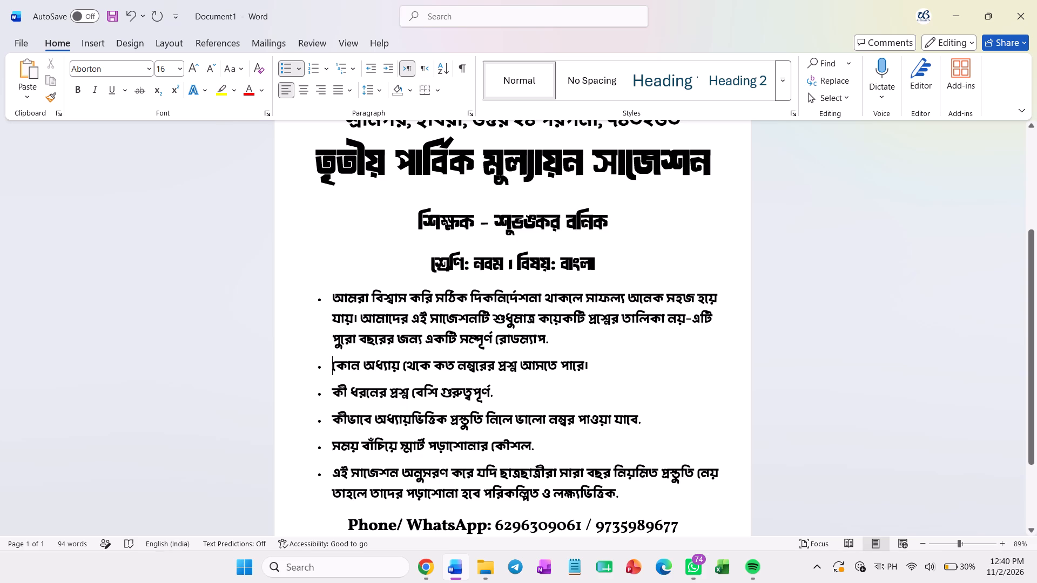
Review the cover from the জ্ঞানগর্ভ title down to the price line, checking the class line against the bullets.
scroll(455, 348, "down", 9)
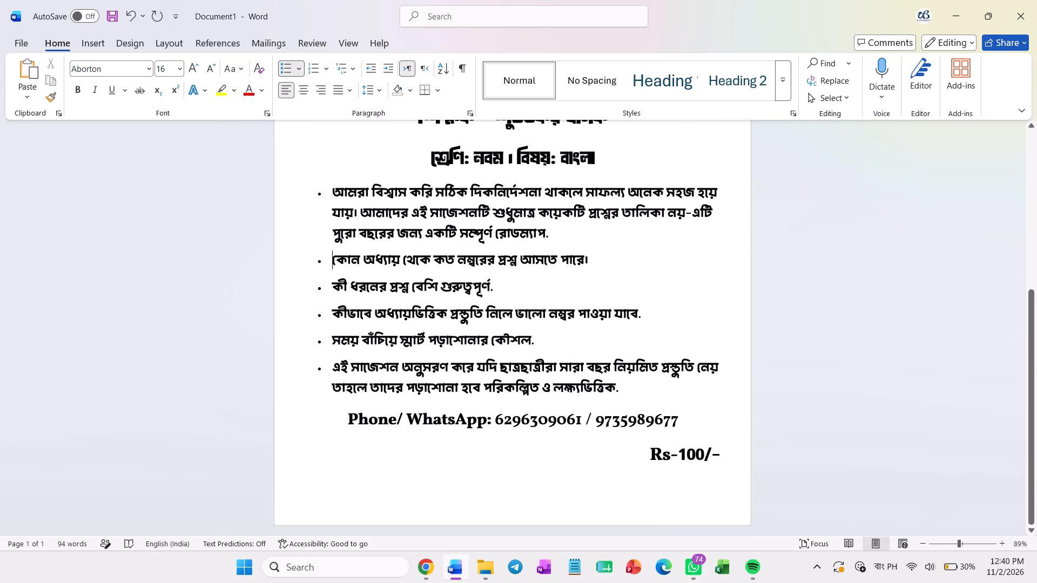
scroll(568, 402, "up", 10)
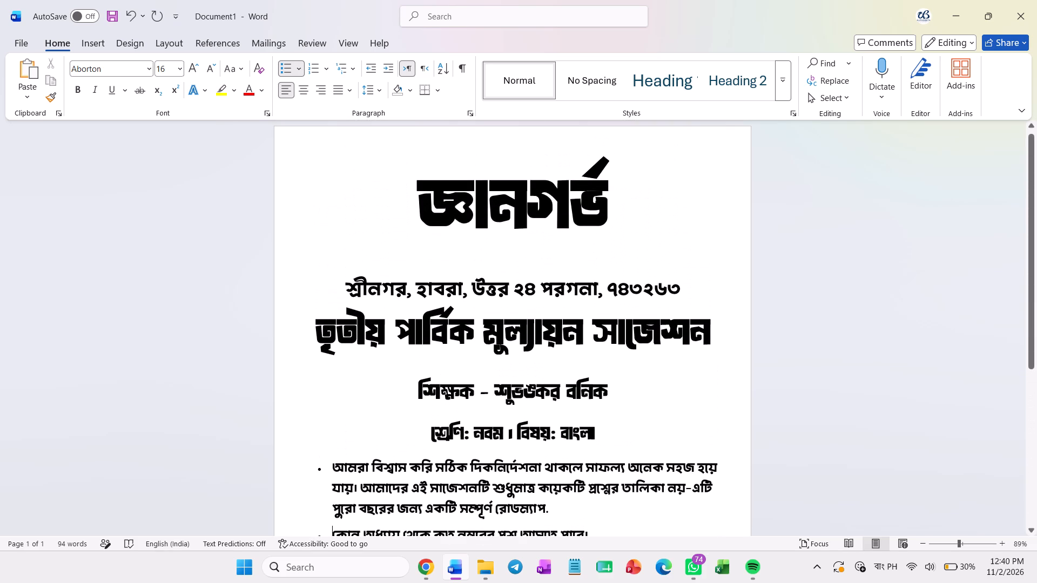
left_click_drag(607, 433, 432, 425)
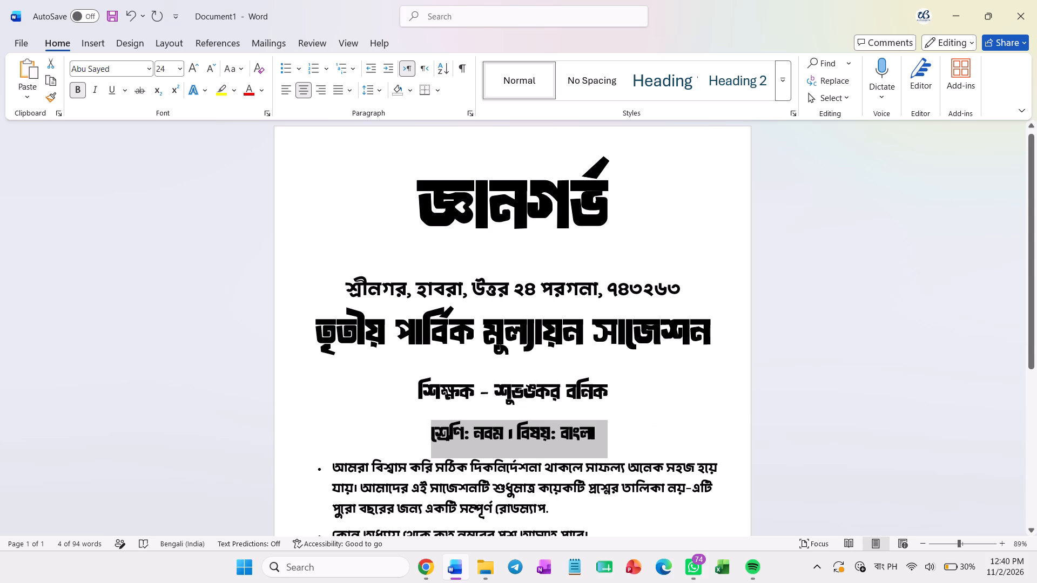
scroll(353, 459, "down", 13)
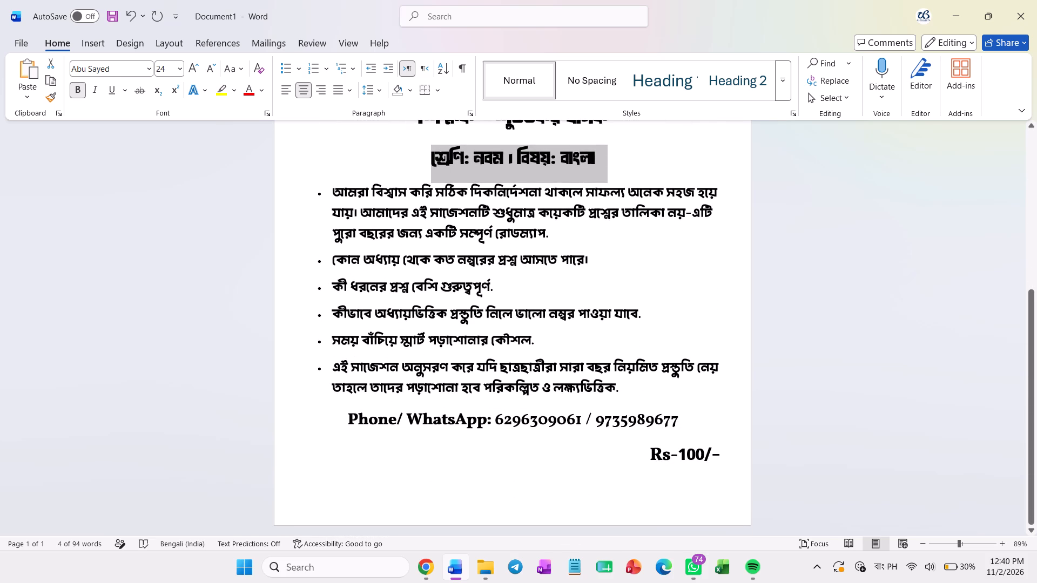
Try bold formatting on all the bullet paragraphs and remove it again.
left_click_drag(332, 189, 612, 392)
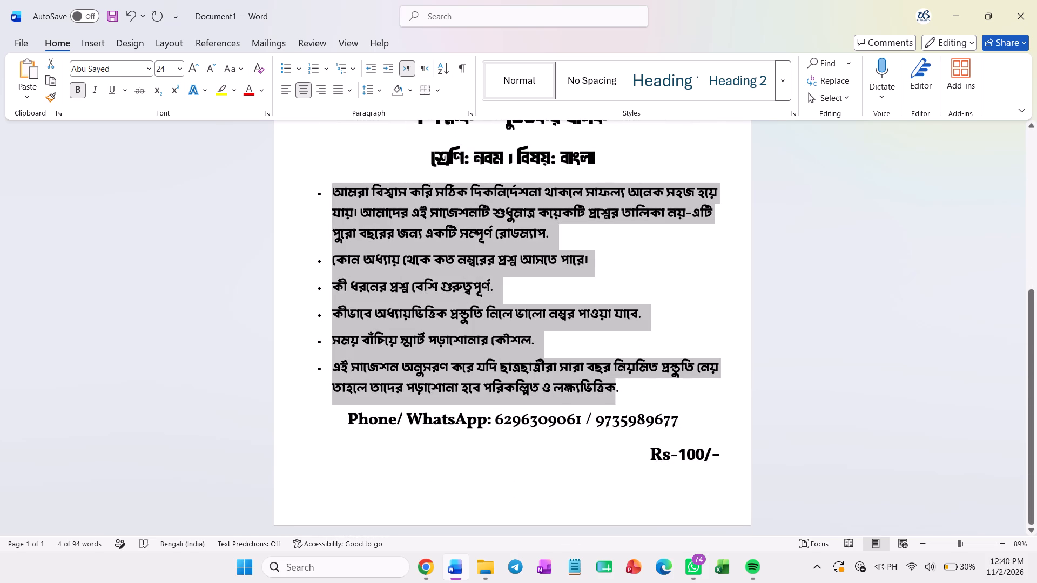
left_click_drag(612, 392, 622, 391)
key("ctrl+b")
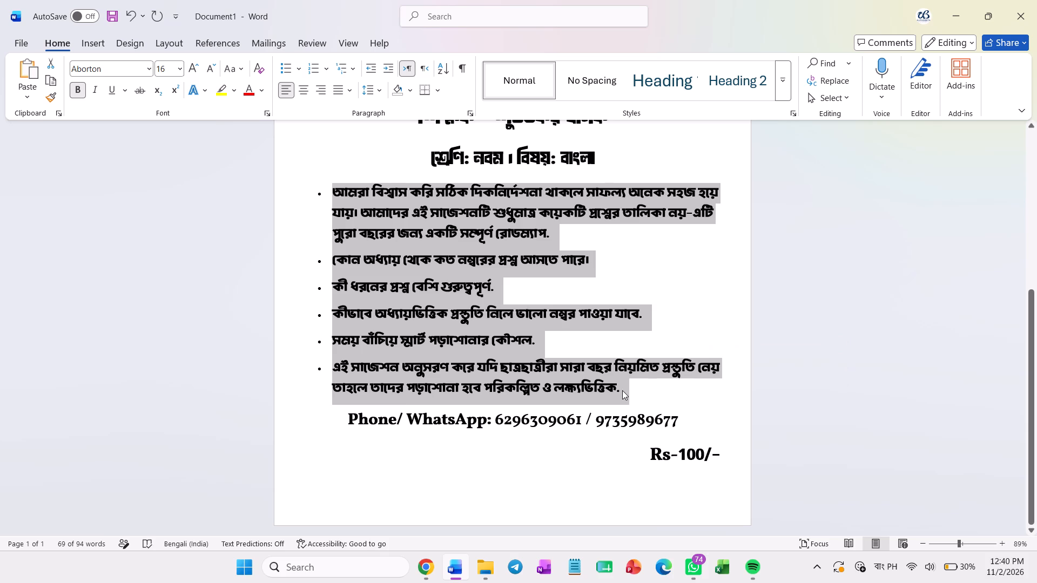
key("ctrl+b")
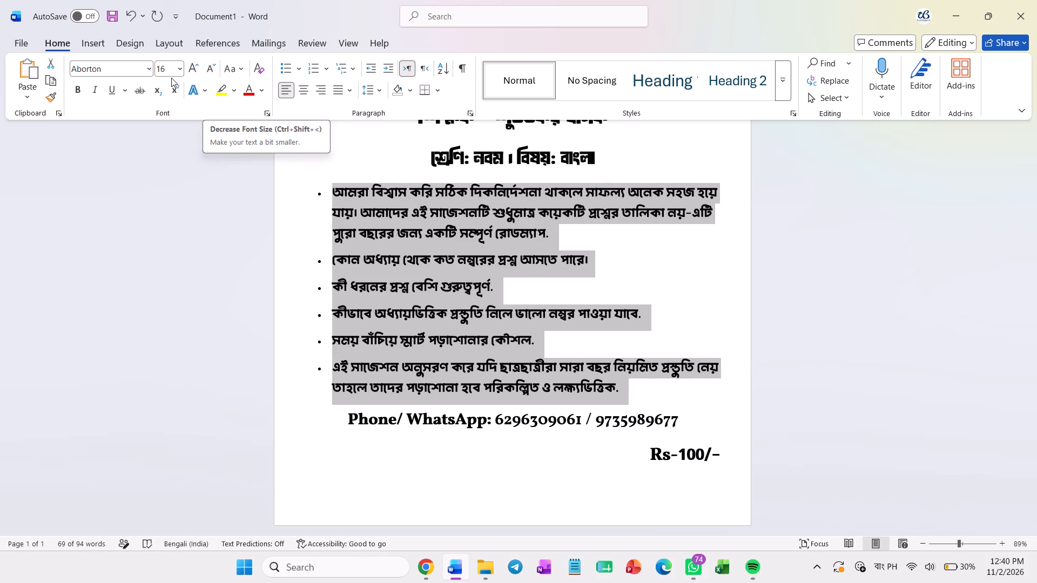
Change the font of all the bullet paragraphs to Nirmala UI.
left_click(147, 70)
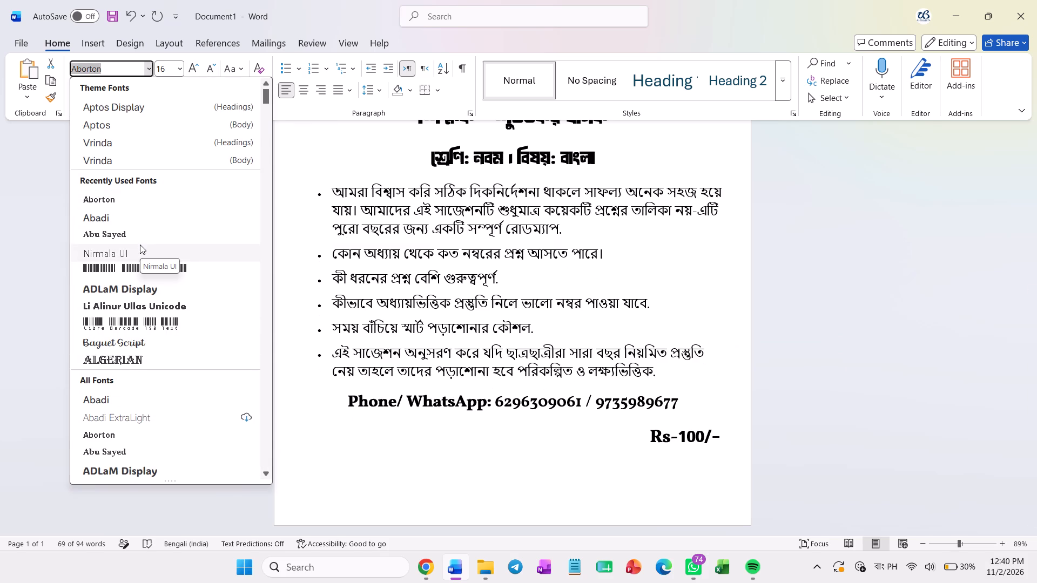
left_click(140, 245)
left_click(408, 297)
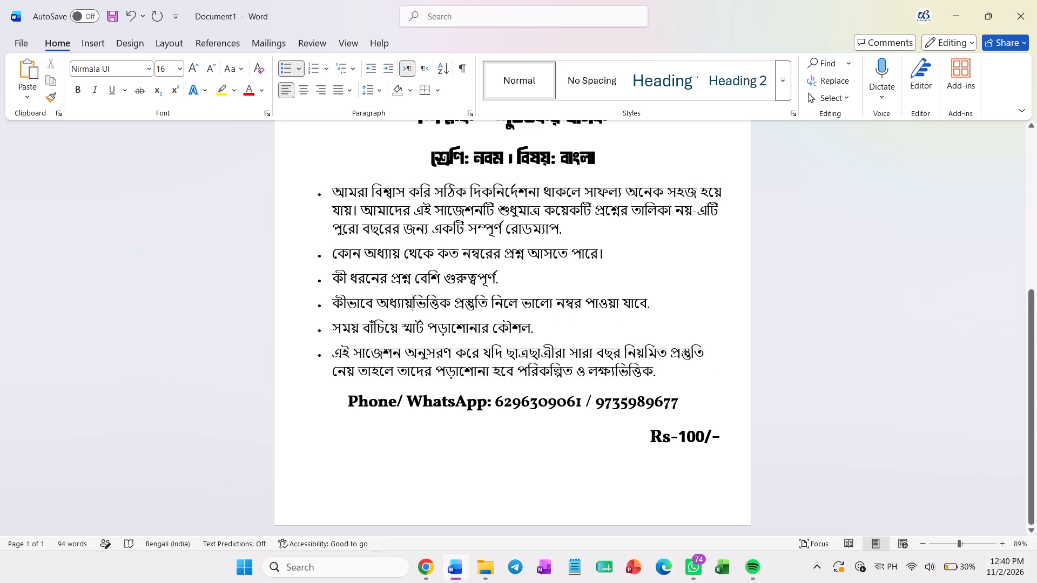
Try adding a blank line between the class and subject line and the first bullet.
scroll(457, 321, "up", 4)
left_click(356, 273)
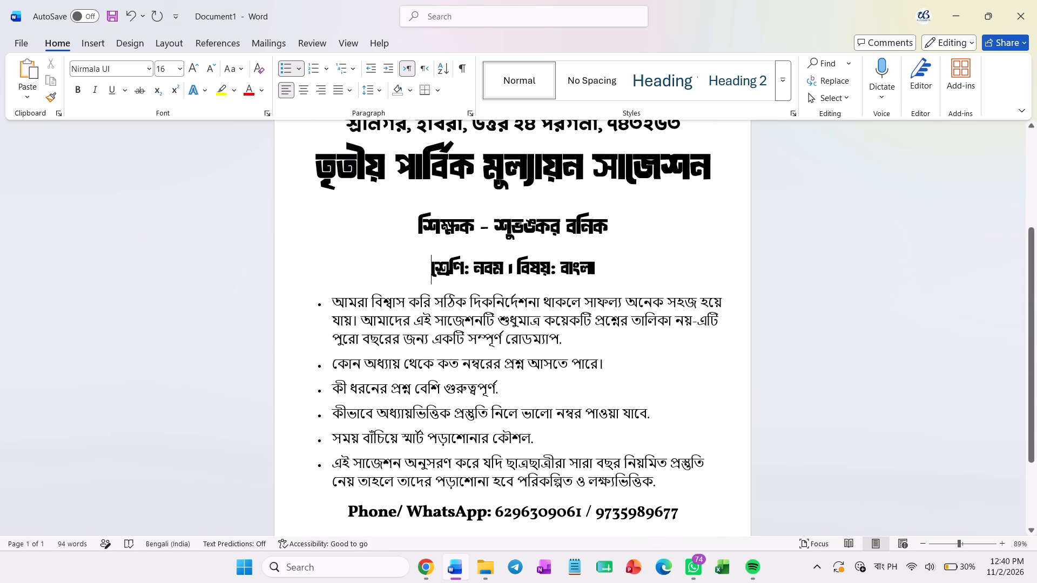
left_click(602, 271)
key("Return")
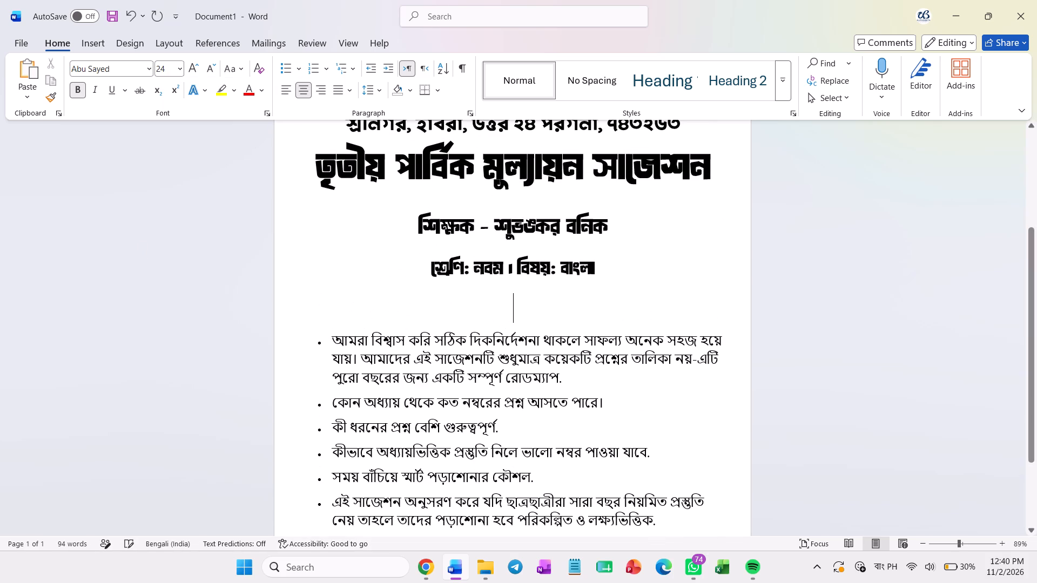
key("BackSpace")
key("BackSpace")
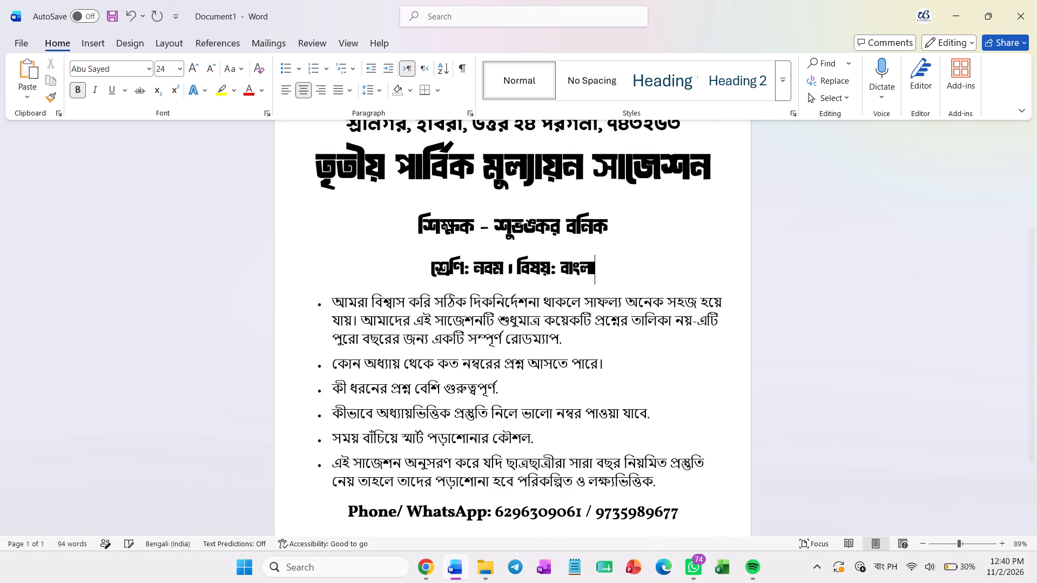
Set the line spacing of the class and subject line শ্রেণি: নবম । বিষয়: বাংলা to 1.5.
left_click(630, 276)
left_click_drag(630, 276, 454, 286)
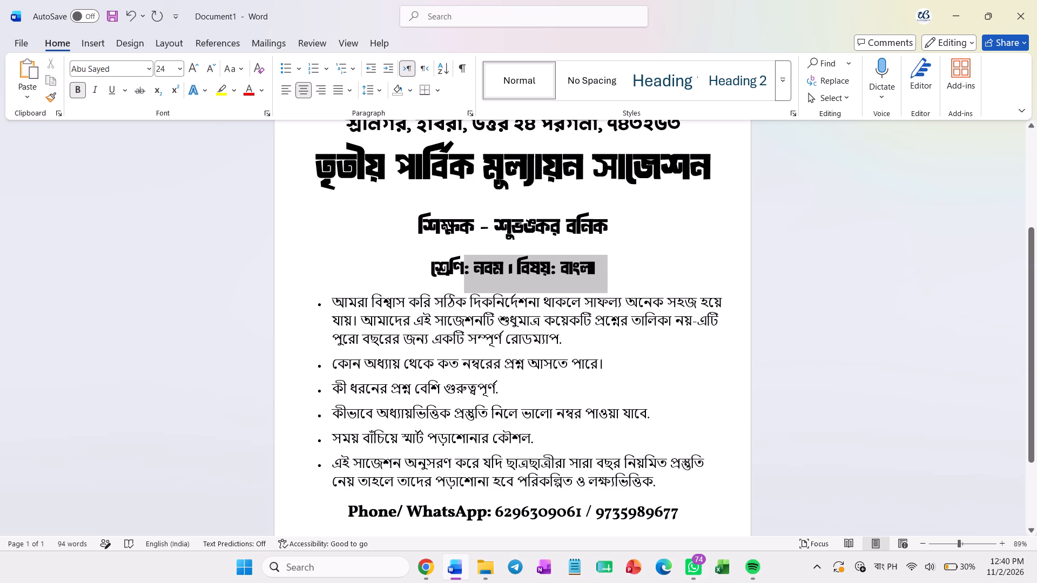
left_click_drag(454, 286, 448, 288)
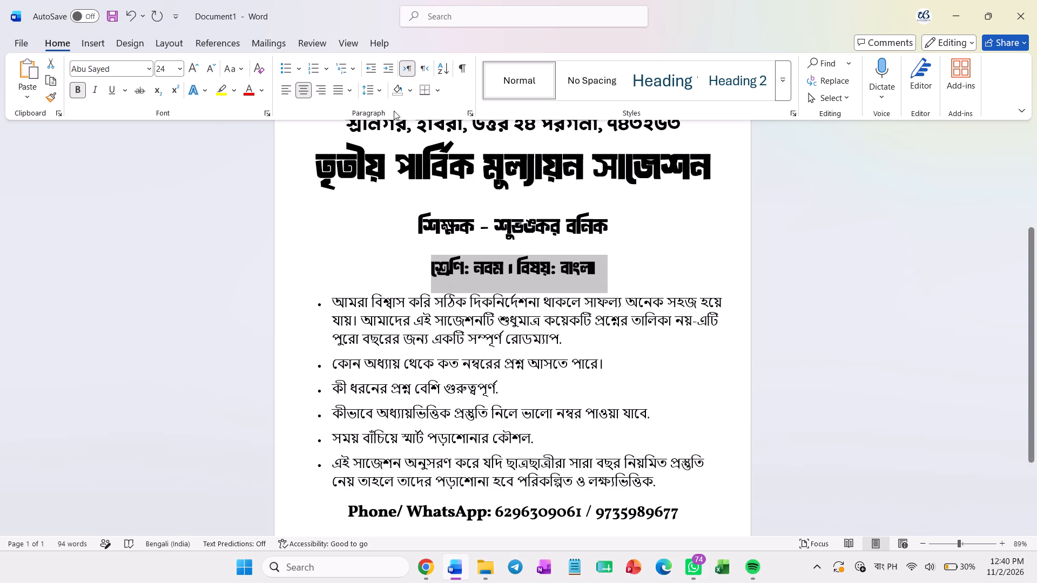
left_click(381, 84)
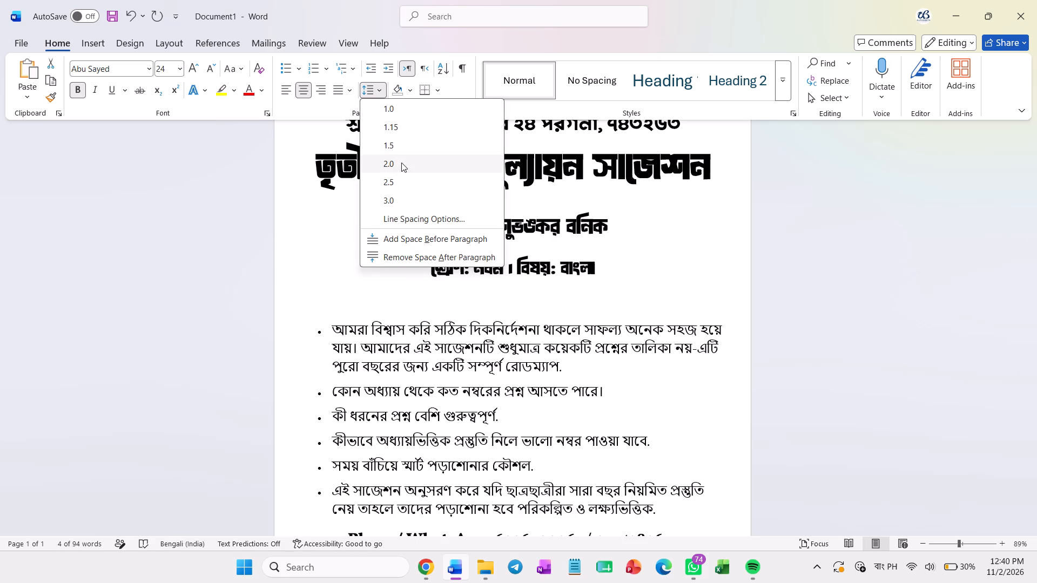
left_click(396, 145)
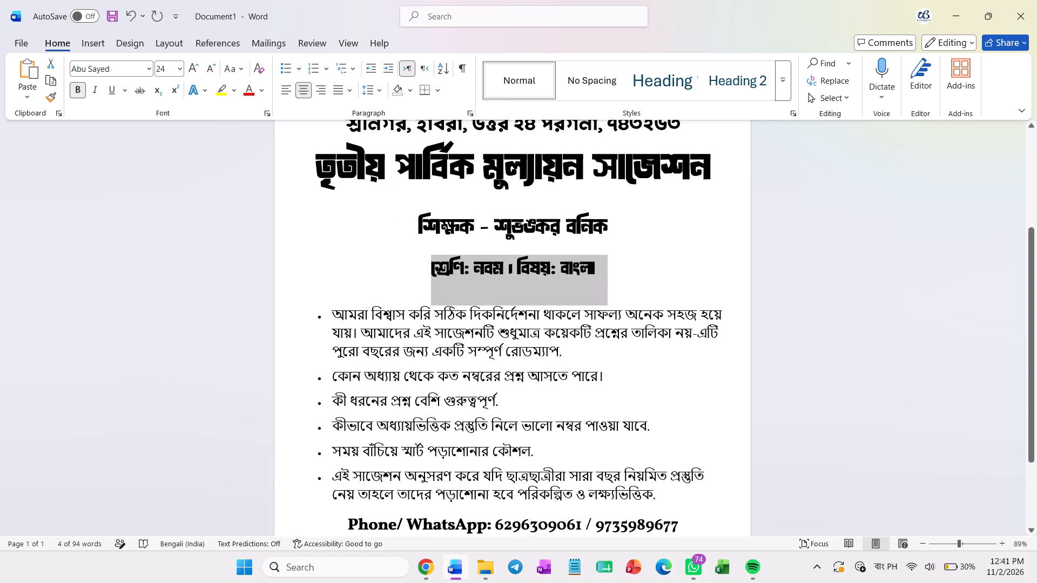
Change the font of the class and subject line শ্রেণি: নবম । বিষয়: বাংলা to Aborton.
left_click(147, 71)
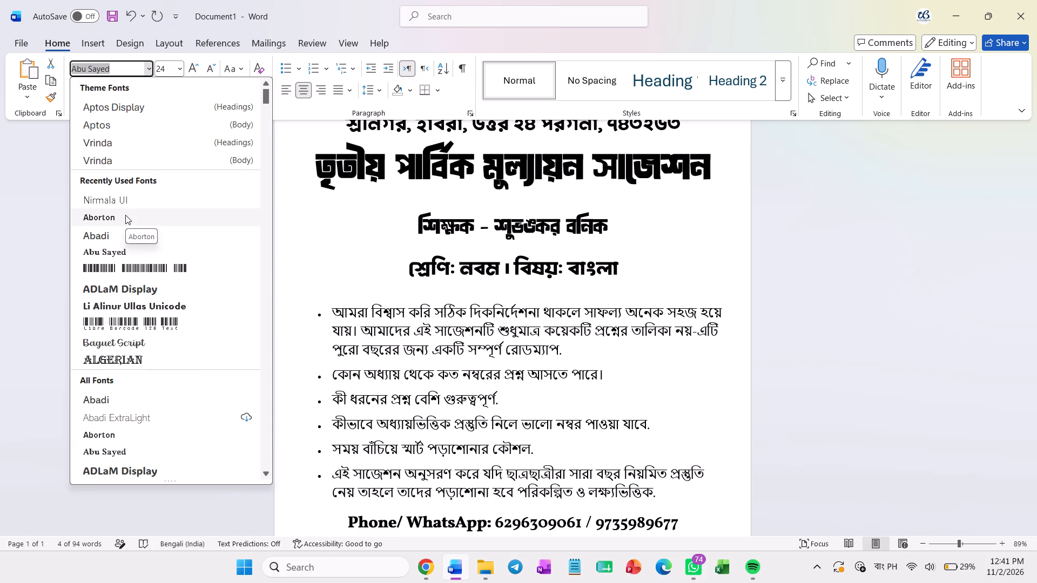
left_click(125, 215)
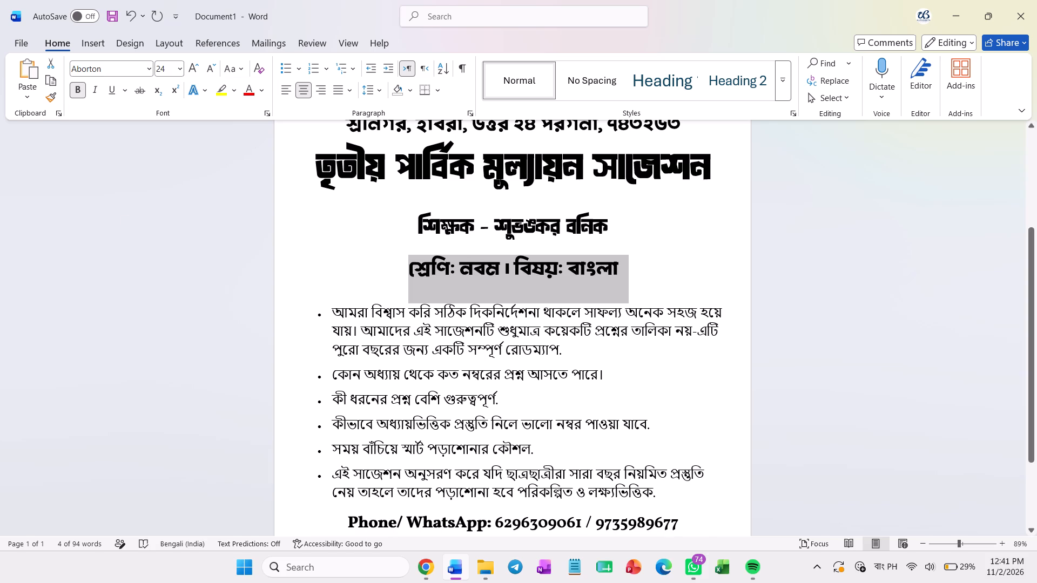
left_click(304, 238)
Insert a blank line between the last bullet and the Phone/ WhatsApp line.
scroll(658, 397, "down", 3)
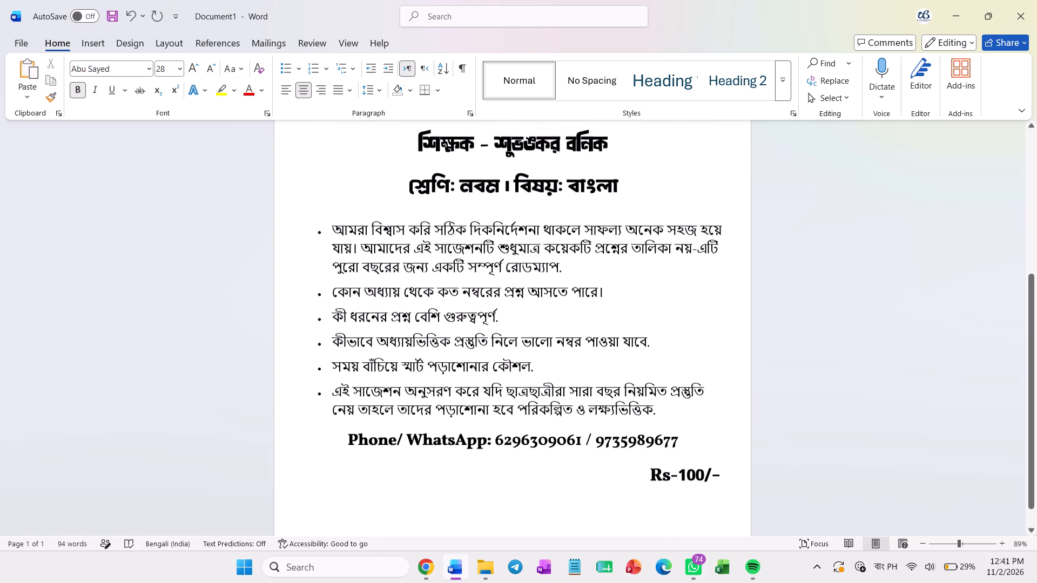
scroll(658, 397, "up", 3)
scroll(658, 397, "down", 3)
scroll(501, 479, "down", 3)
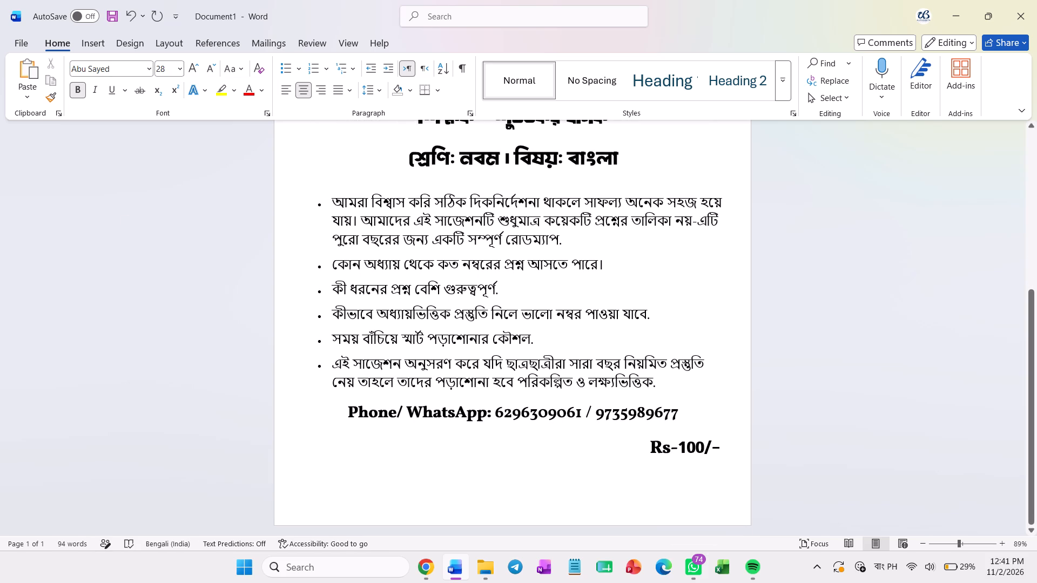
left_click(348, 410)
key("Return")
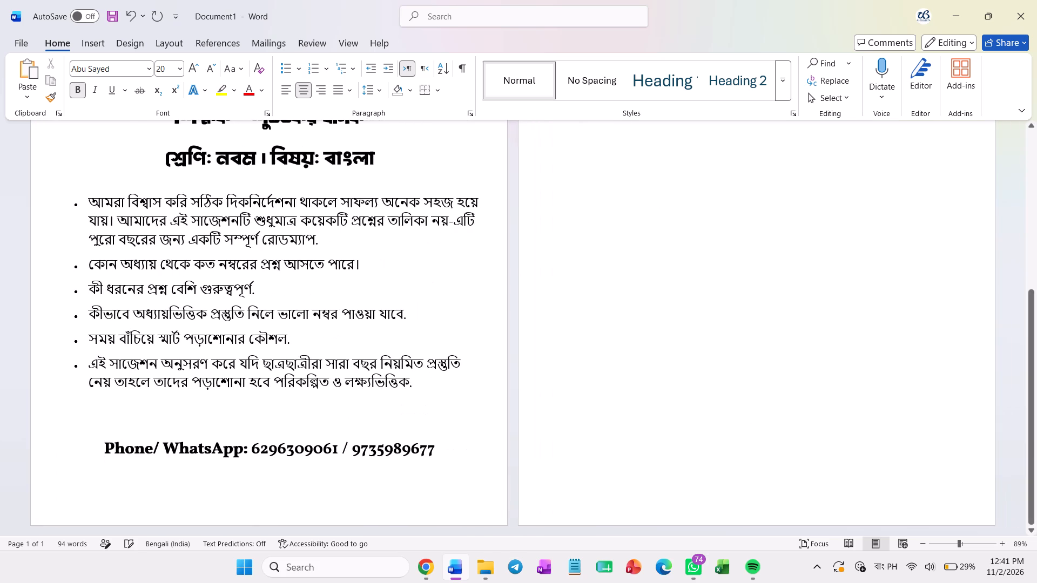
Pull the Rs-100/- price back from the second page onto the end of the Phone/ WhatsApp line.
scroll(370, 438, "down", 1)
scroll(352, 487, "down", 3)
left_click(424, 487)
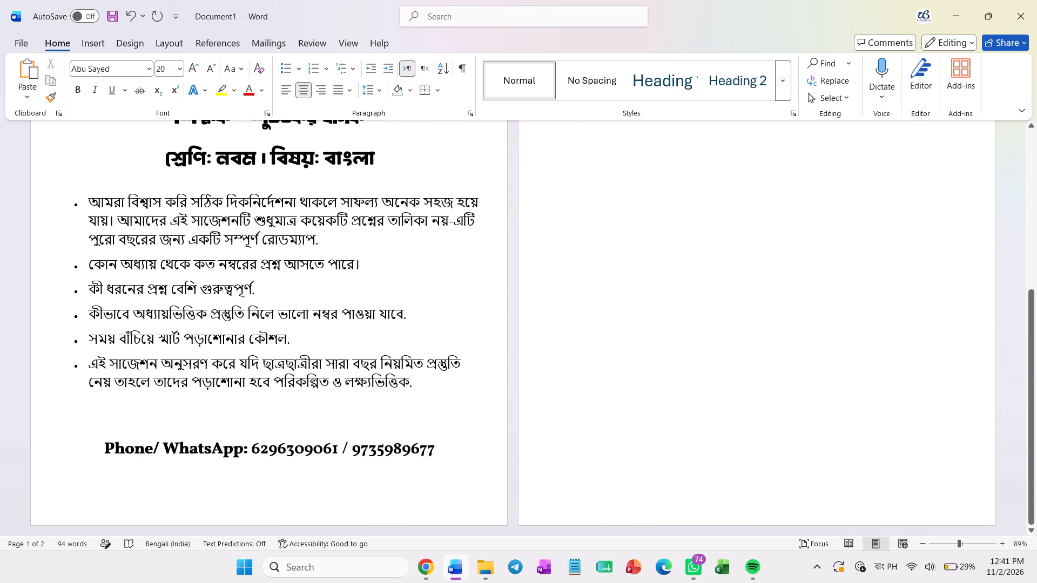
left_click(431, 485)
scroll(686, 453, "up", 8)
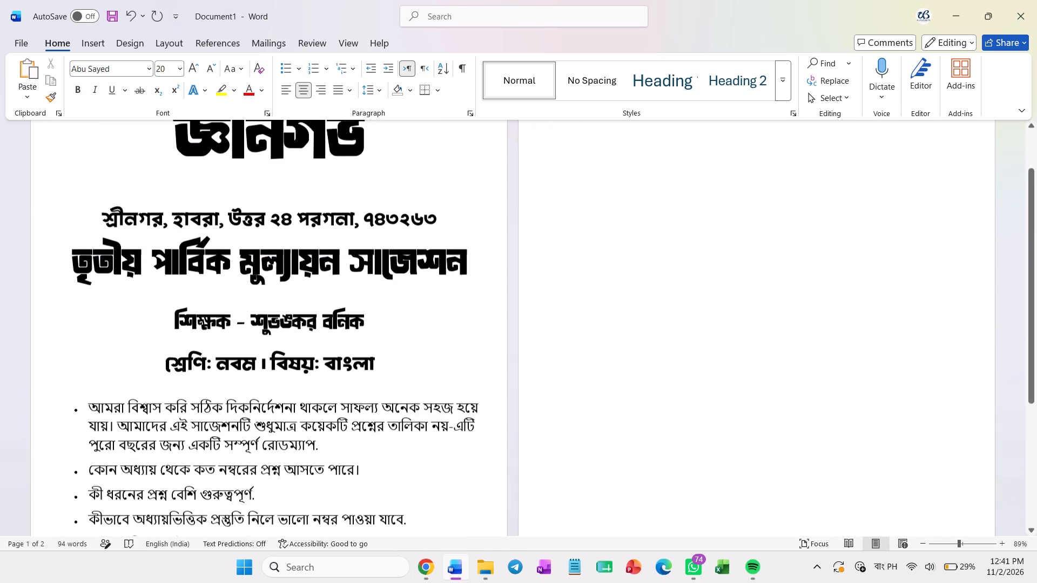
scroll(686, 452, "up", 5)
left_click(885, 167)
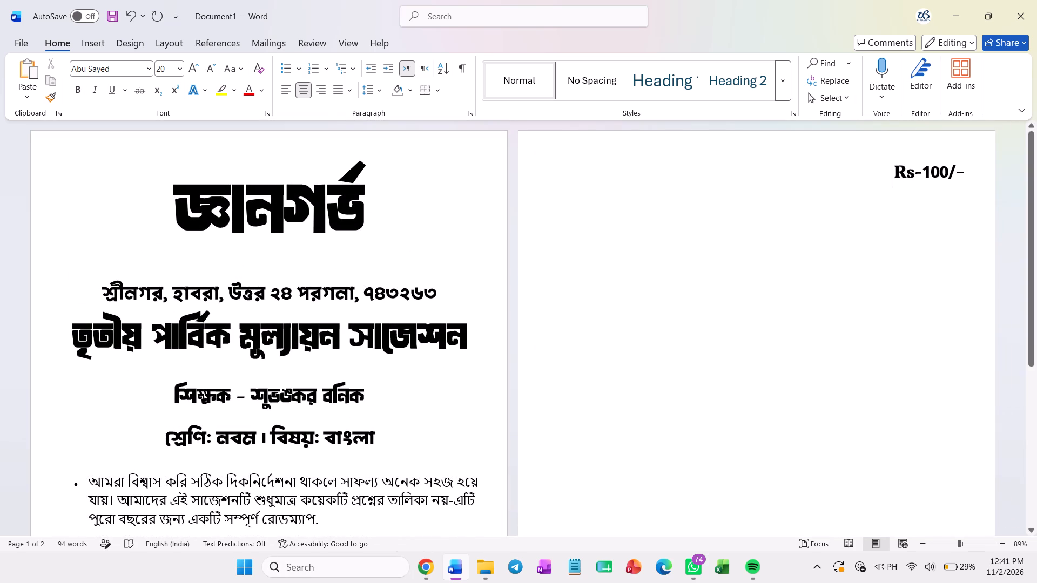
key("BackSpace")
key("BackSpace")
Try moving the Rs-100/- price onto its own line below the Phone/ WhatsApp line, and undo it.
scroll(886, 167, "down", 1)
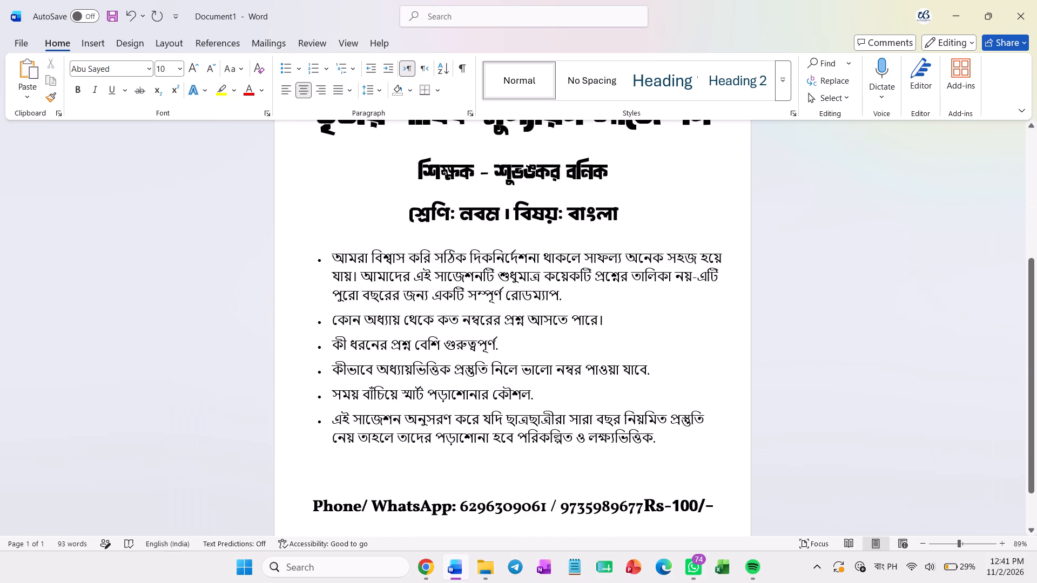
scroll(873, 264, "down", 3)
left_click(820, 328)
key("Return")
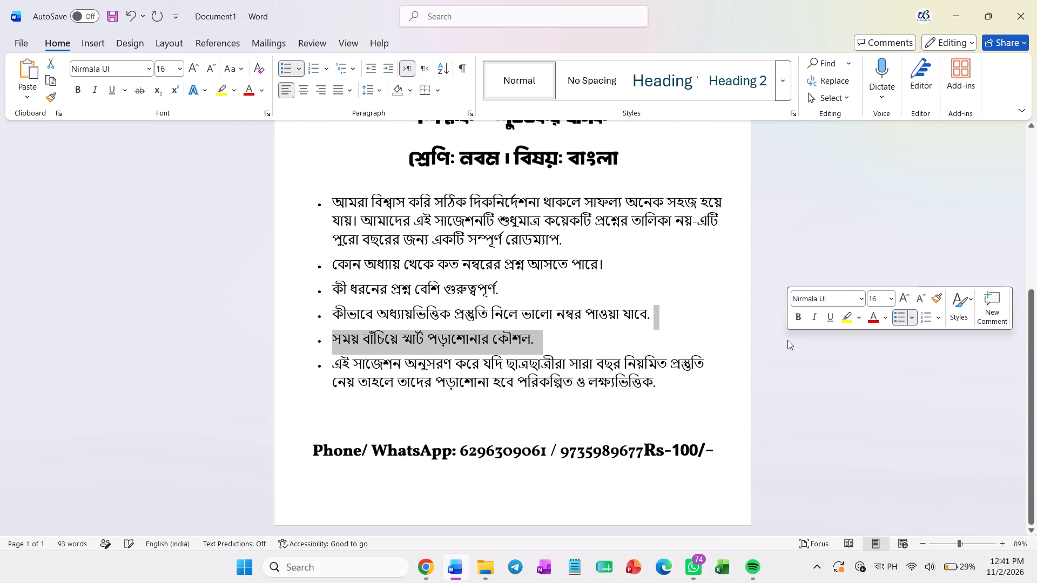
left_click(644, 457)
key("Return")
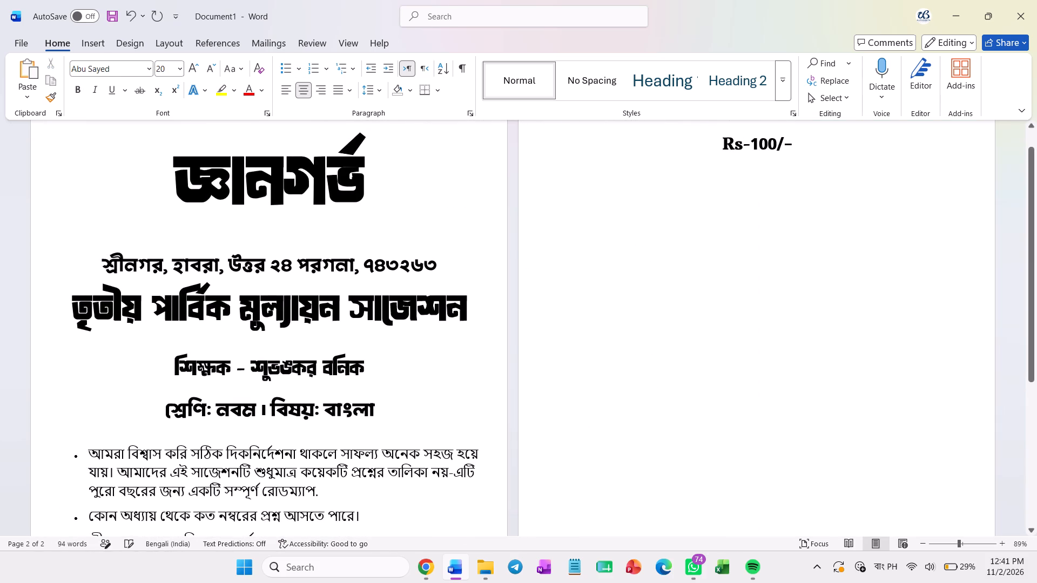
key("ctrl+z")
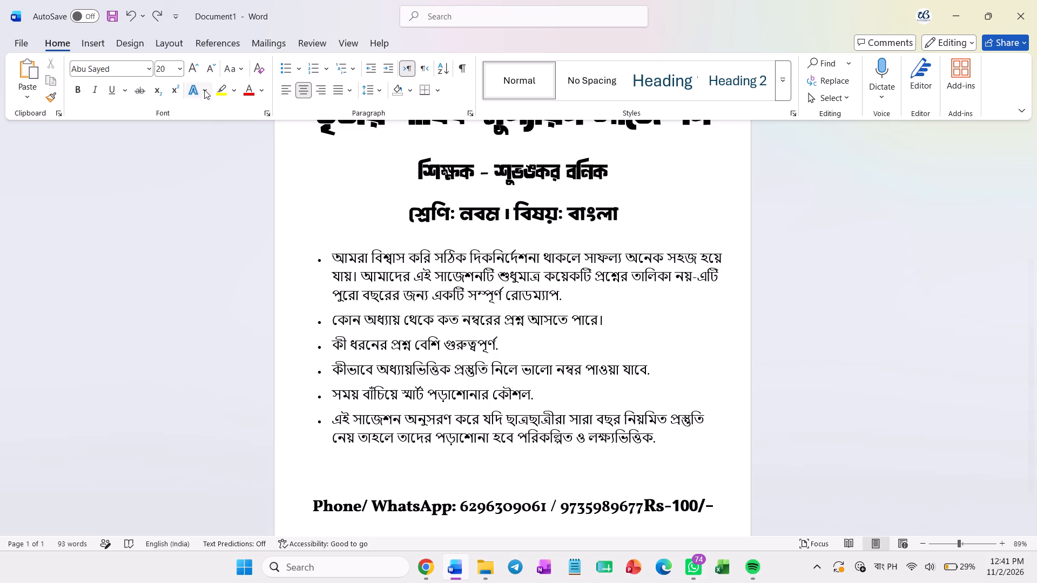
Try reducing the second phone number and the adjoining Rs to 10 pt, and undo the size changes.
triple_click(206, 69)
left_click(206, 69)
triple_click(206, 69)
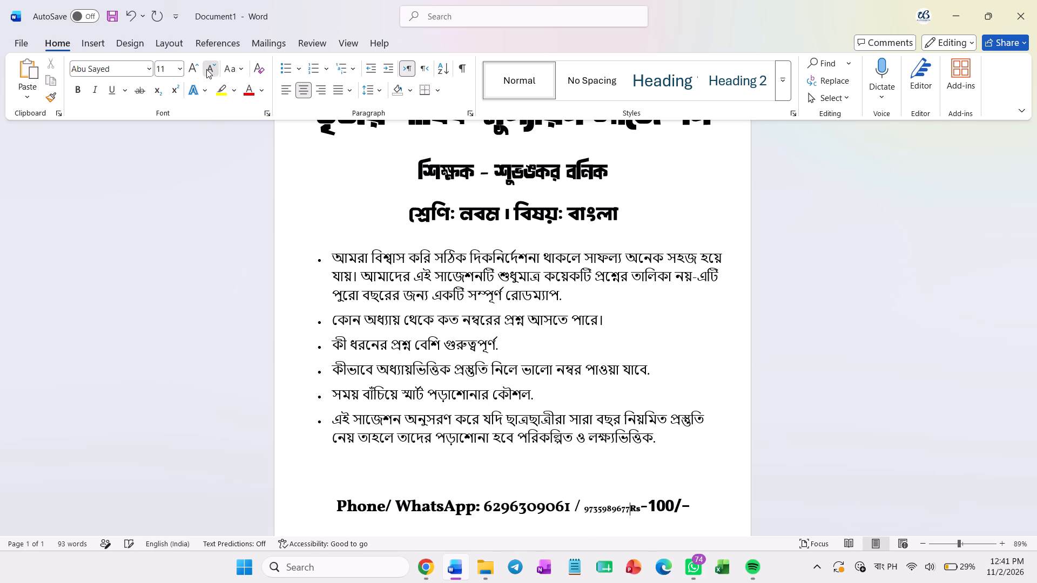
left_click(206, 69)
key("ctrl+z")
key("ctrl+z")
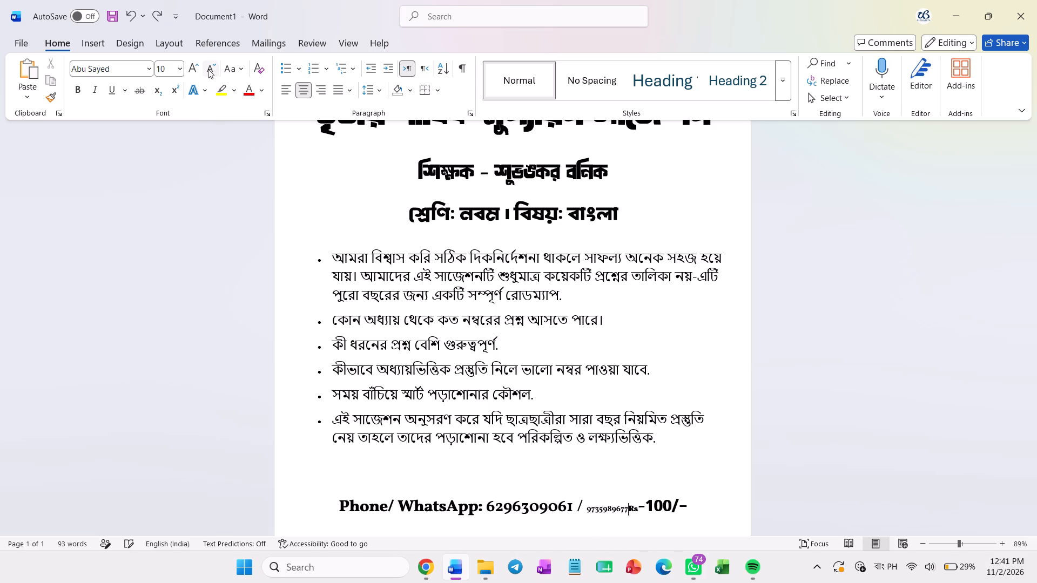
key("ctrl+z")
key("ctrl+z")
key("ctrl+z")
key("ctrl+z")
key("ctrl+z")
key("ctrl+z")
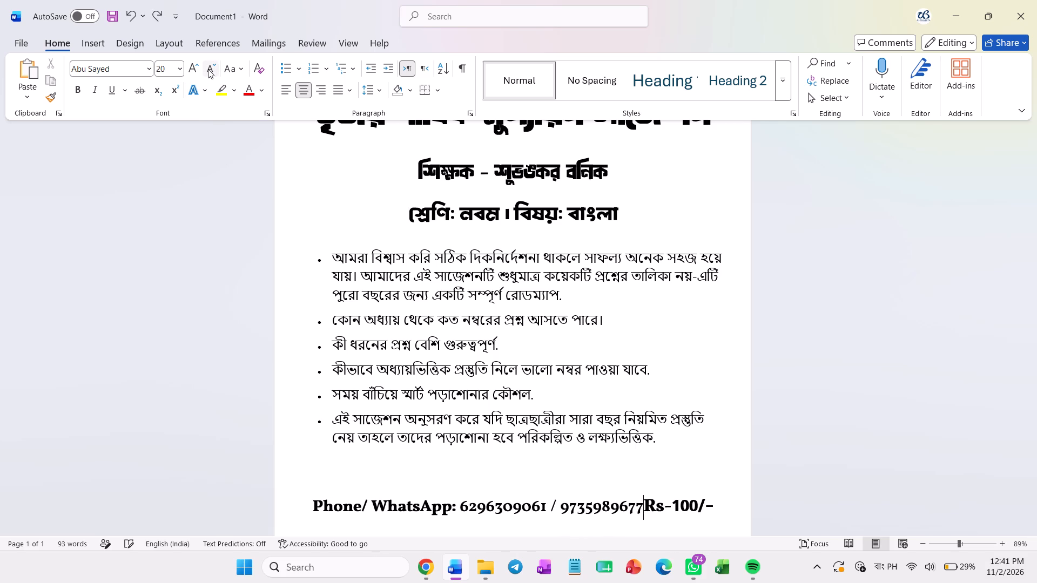
Insert a space between the second phone number and the Rs-100/- price on the contact line.
key("ctrl+z")
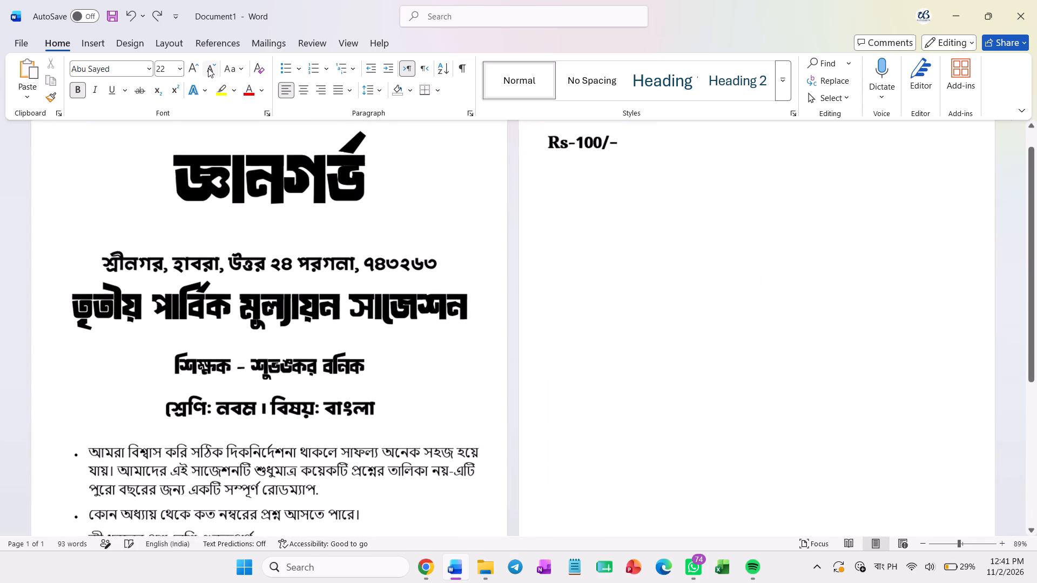
key("ctrl+y")
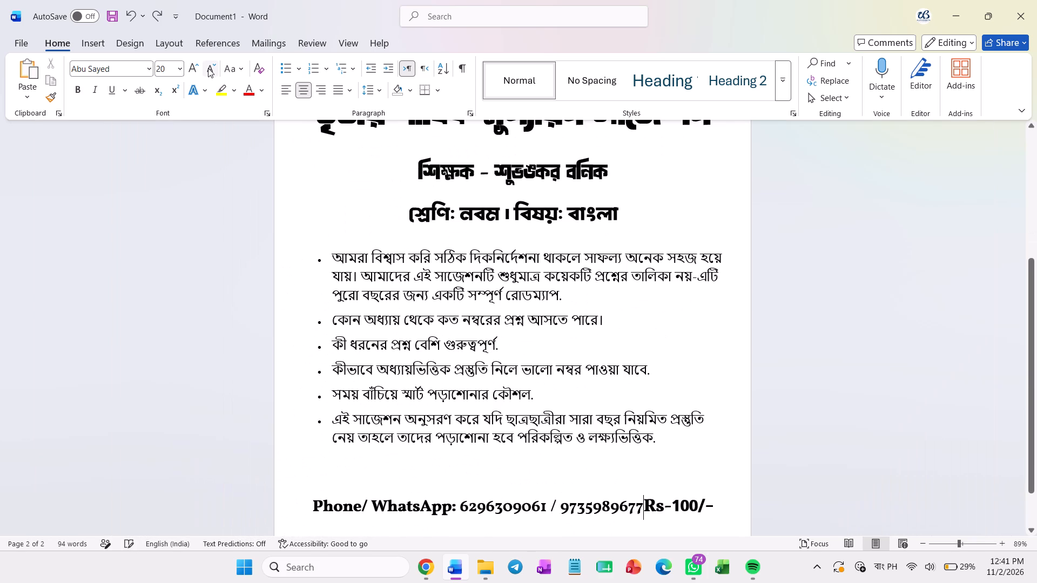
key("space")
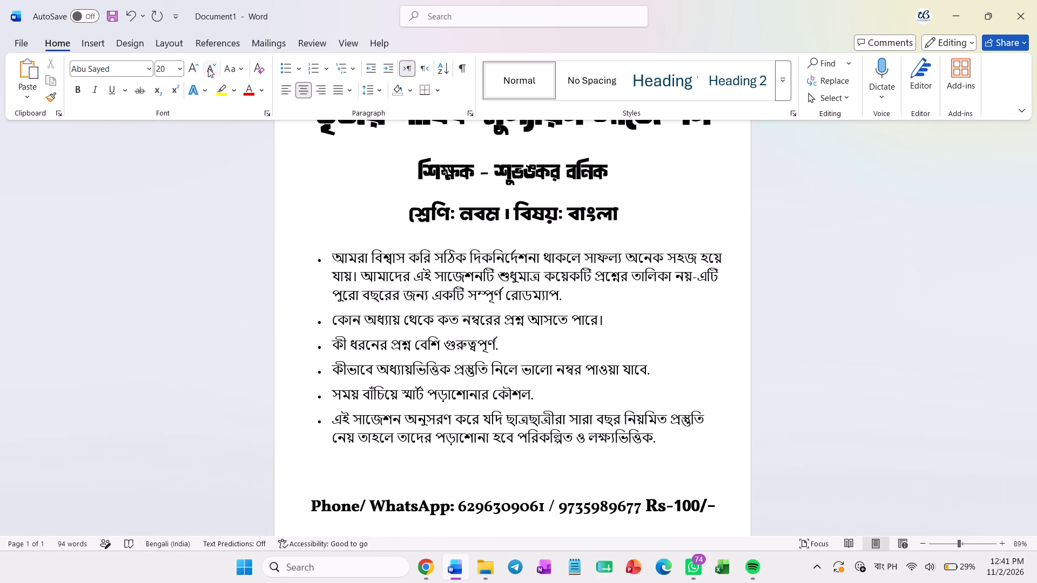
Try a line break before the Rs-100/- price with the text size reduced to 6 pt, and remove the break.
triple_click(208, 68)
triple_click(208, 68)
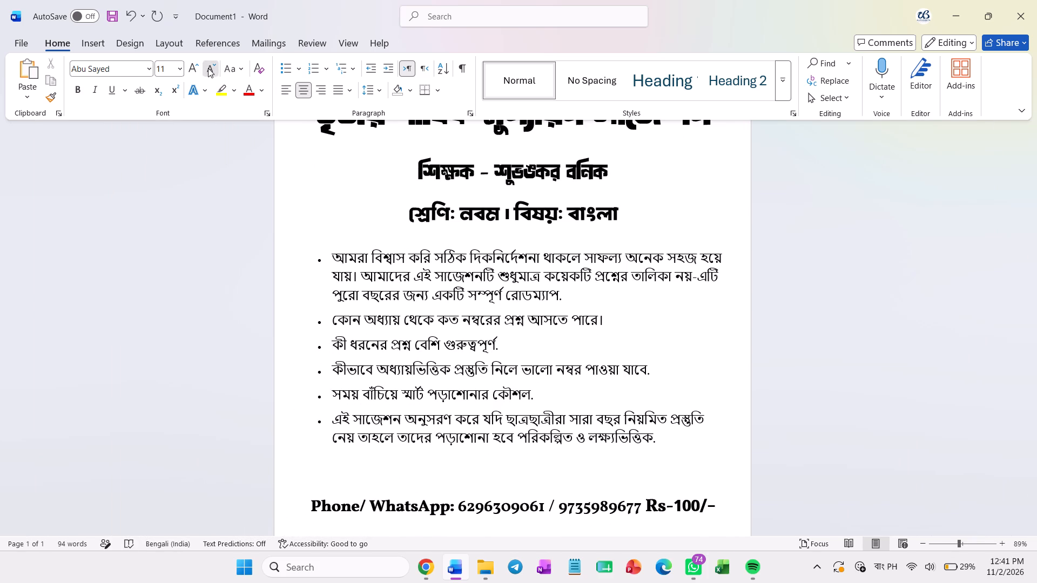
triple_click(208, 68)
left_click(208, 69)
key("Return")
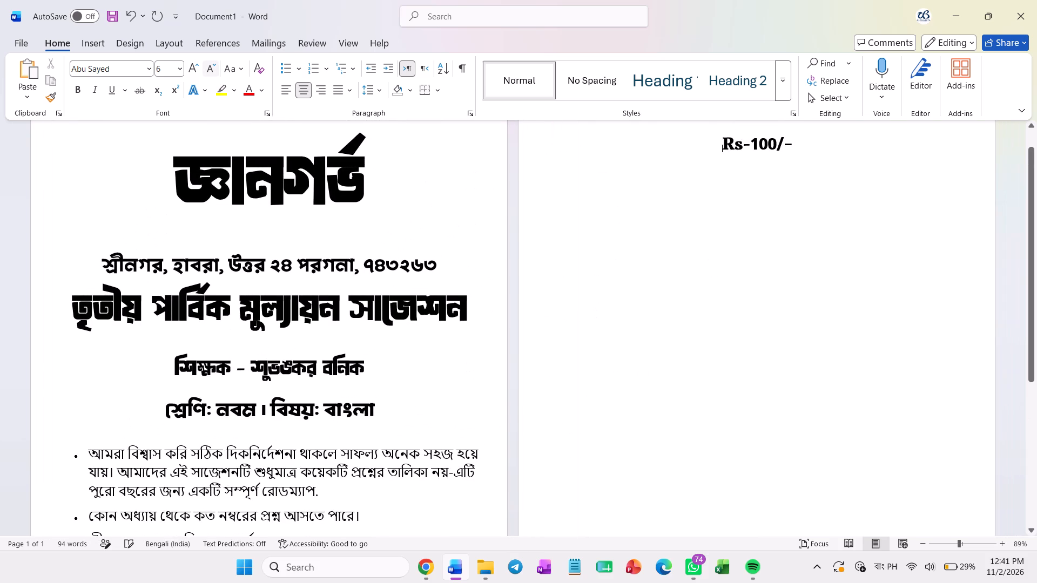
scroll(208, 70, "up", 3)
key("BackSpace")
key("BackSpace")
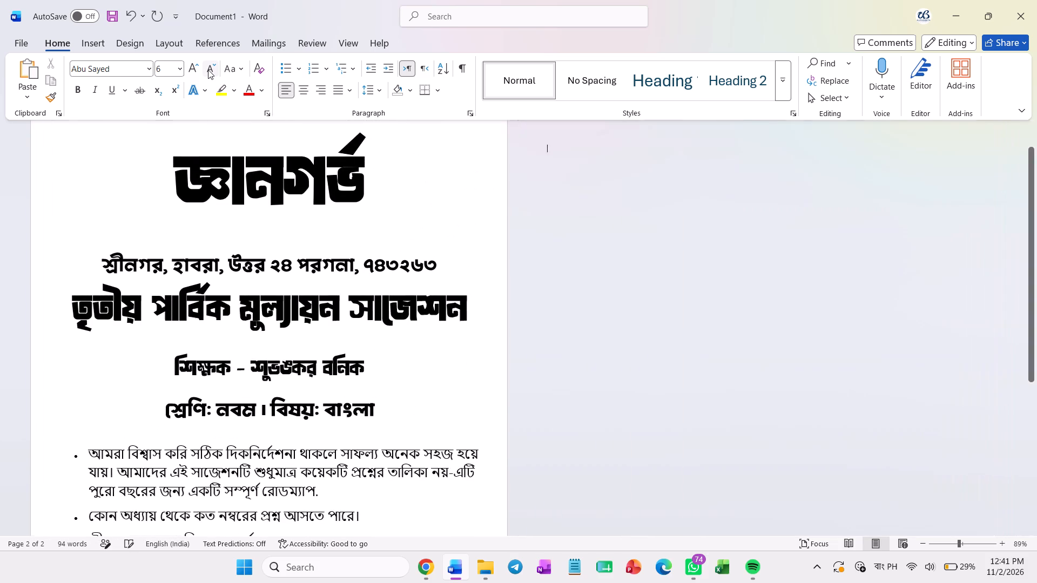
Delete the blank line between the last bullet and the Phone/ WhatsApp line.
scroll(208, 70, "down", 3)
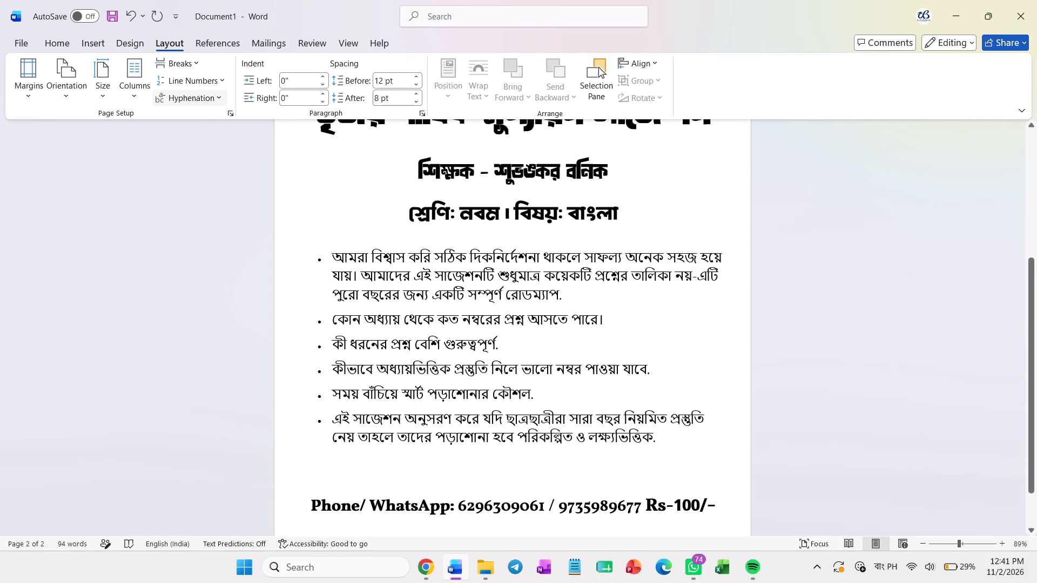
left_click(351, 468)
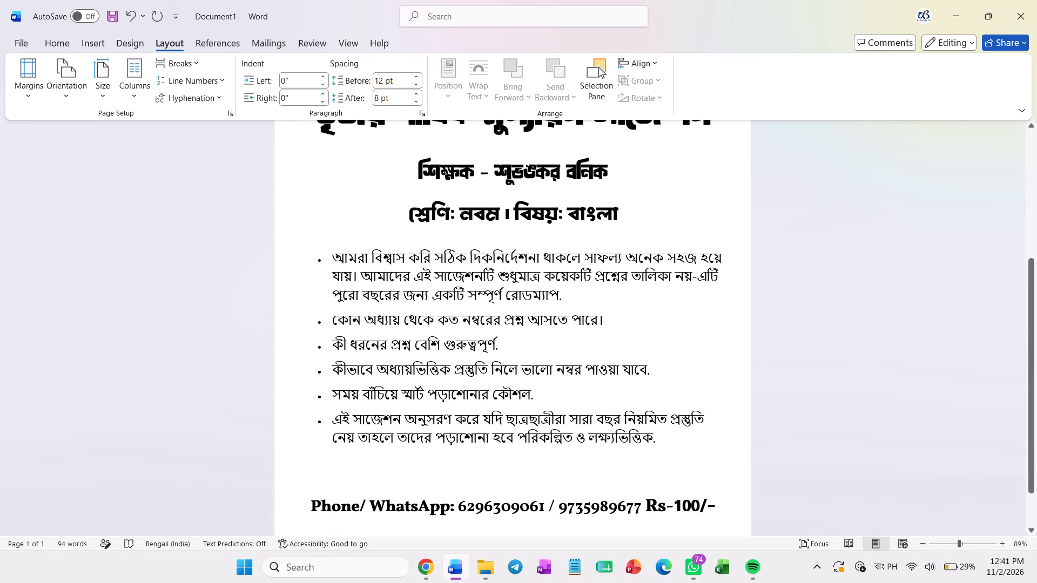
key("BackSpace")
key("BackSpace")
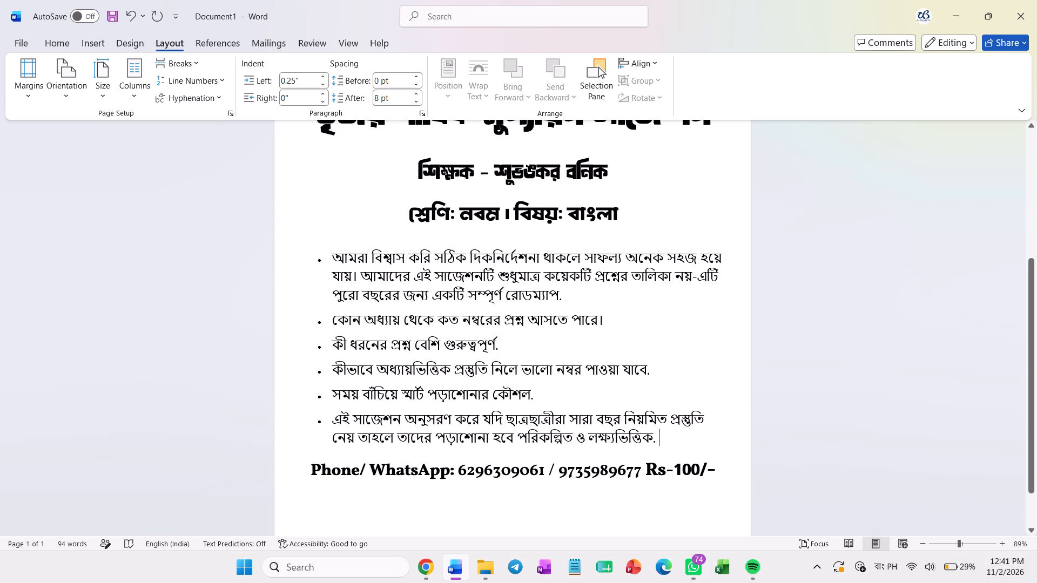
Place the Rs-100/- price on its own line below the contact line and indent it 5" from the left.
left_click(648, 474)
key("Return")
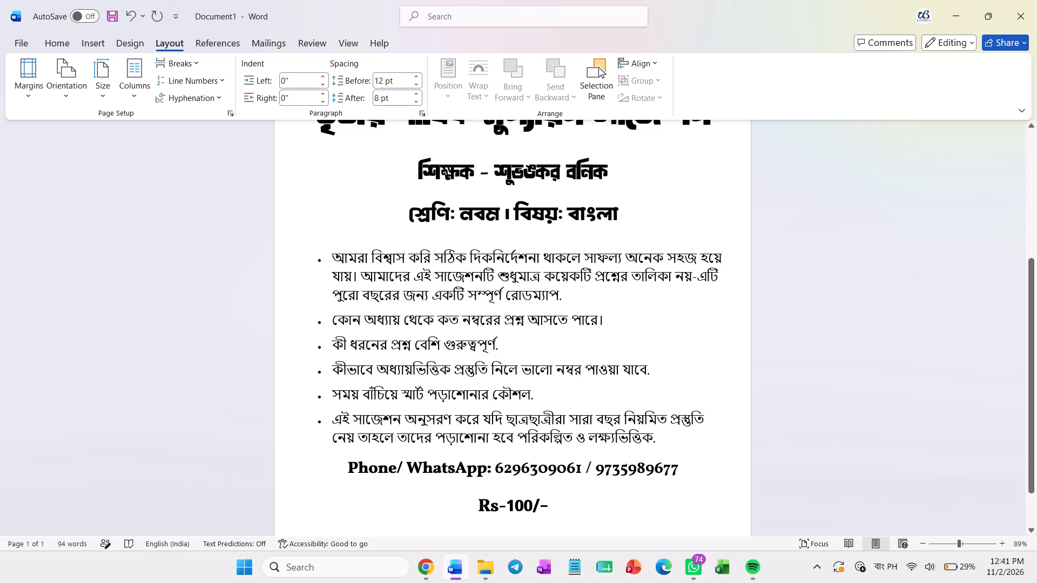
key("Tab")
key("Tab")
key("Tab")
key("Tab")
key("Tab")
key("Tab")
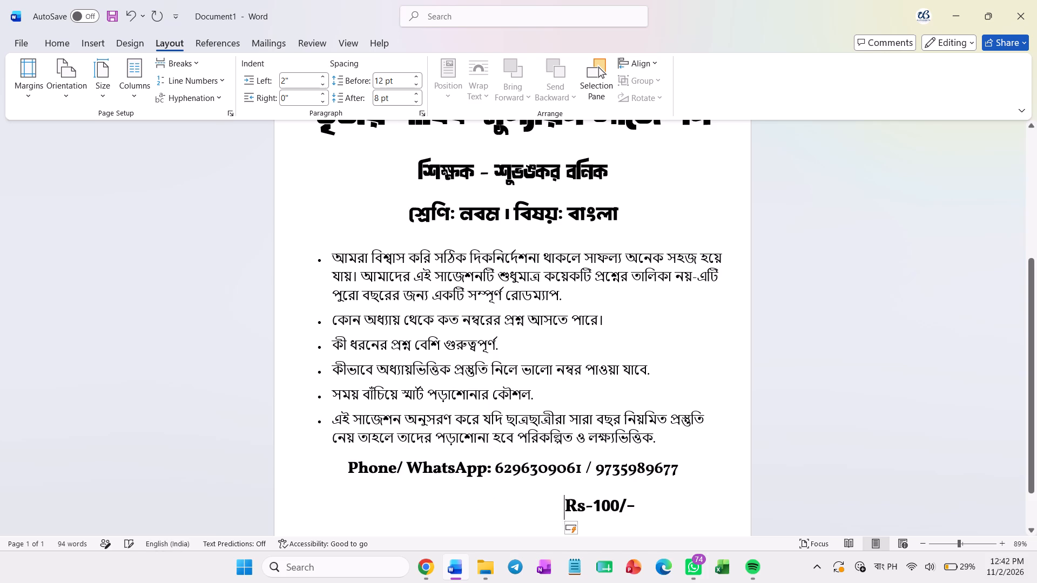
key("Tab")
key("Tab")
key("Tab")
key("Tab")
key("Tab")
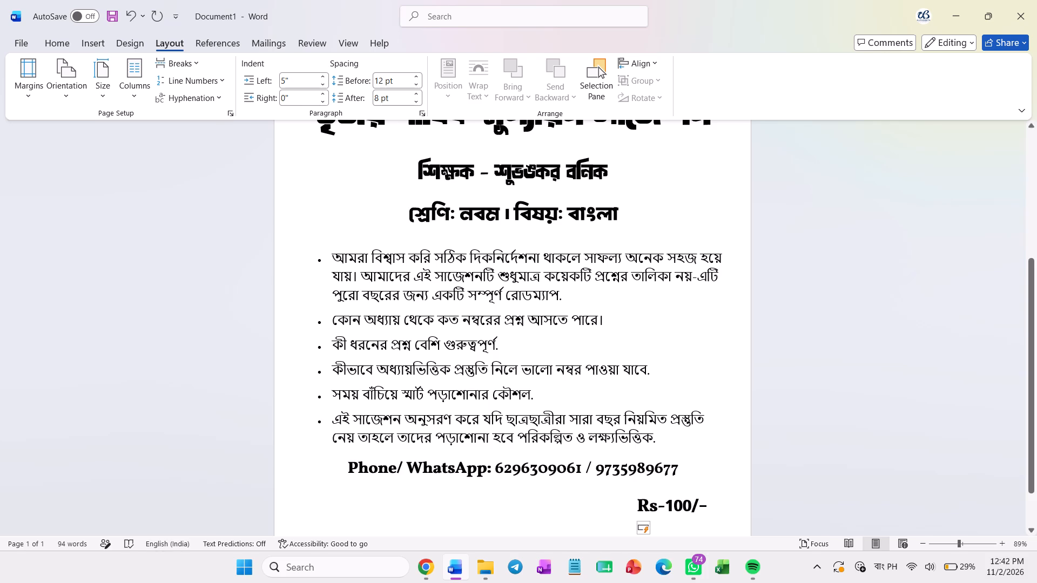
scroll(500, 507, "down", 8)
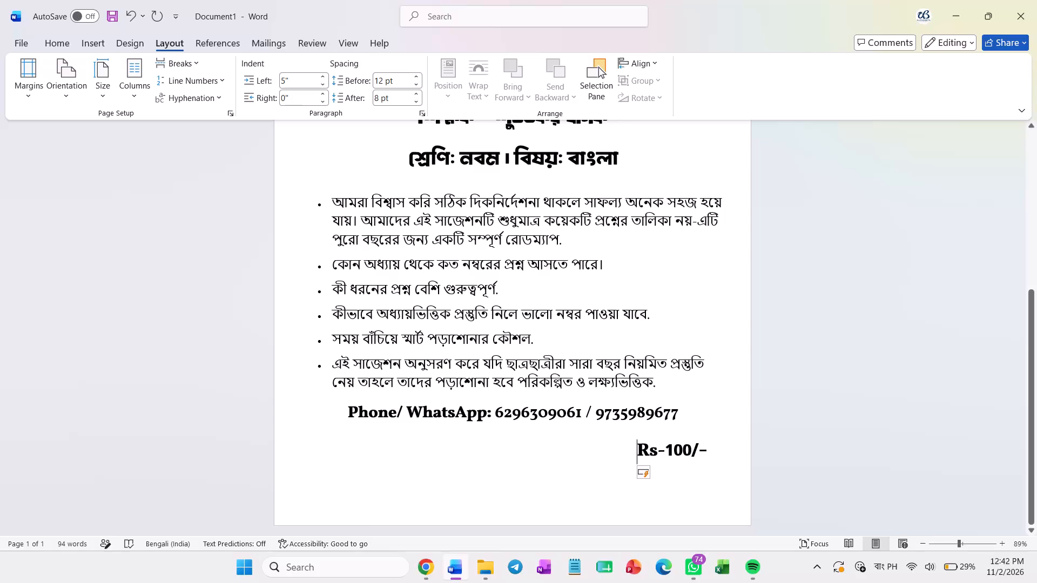
Cut the Rs-100/- price from below the Phone/ WhatsApp line.
left_click_drag(631, 455, 701, 455)
key("ctrl+x")
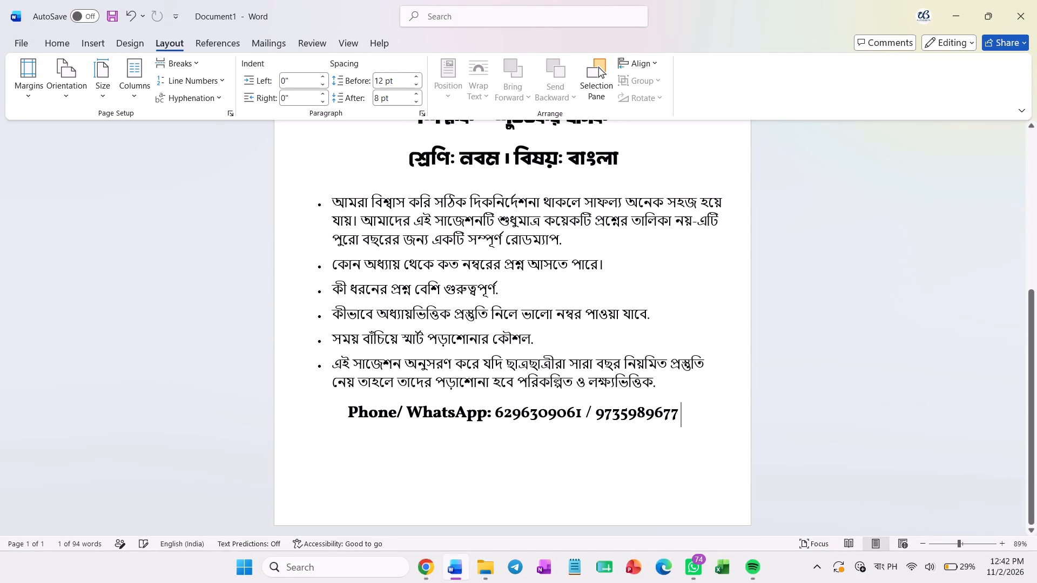
left_click(682, 520)
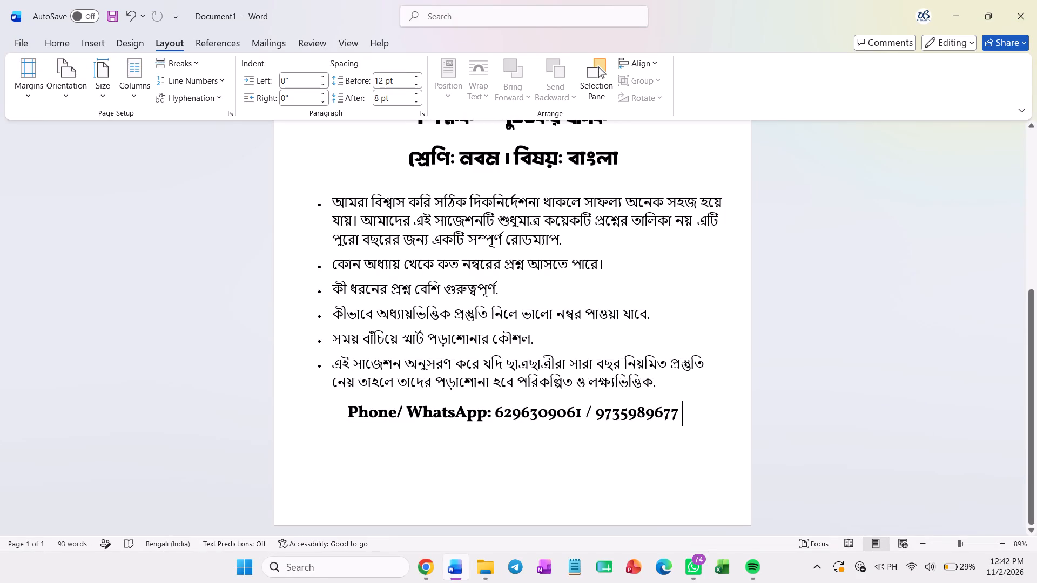
Insert a blank line above the Phone/ WhatsApp line to separate it from the last bullet.
left_click(336, 414)
key("Return")
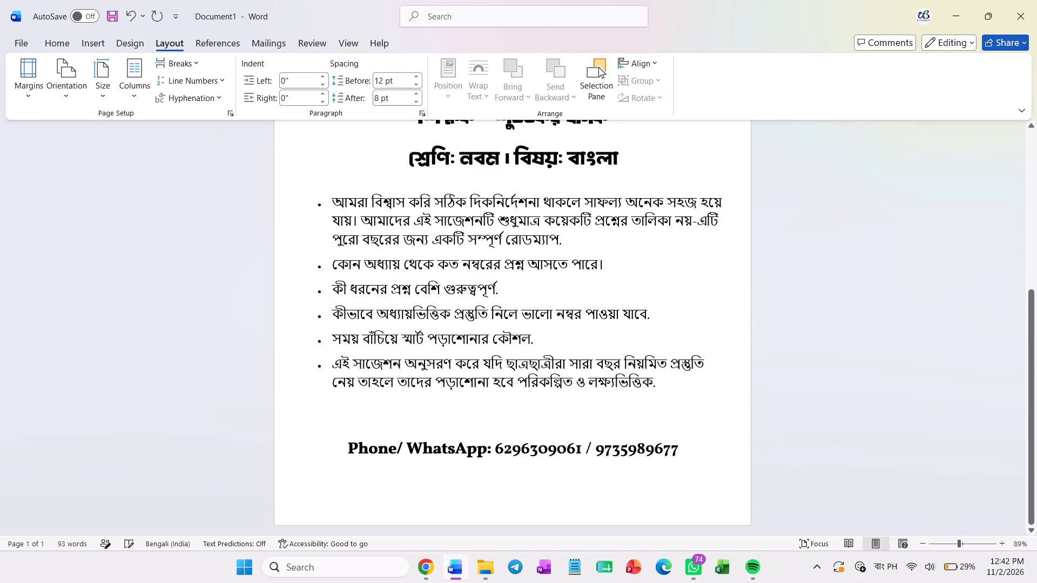
Open the page footer and paste the cut Rs-100/- price into it.
double_click(684, 514)
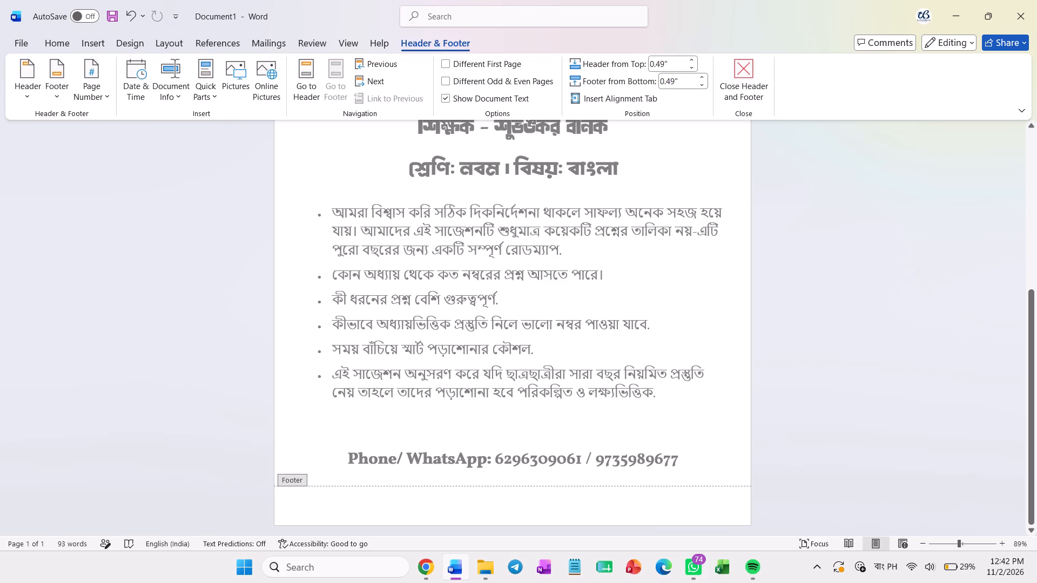
key("ctrl+v")
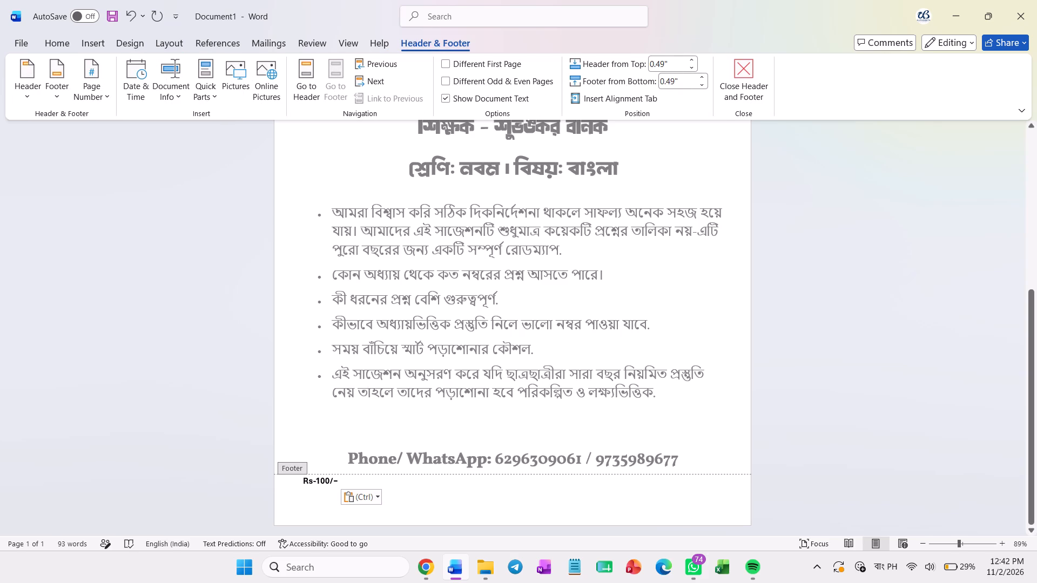
Enlarge the Rs-100/- price in the footer to 20 pt.
left_click_drag(353, 482, 302, 478)
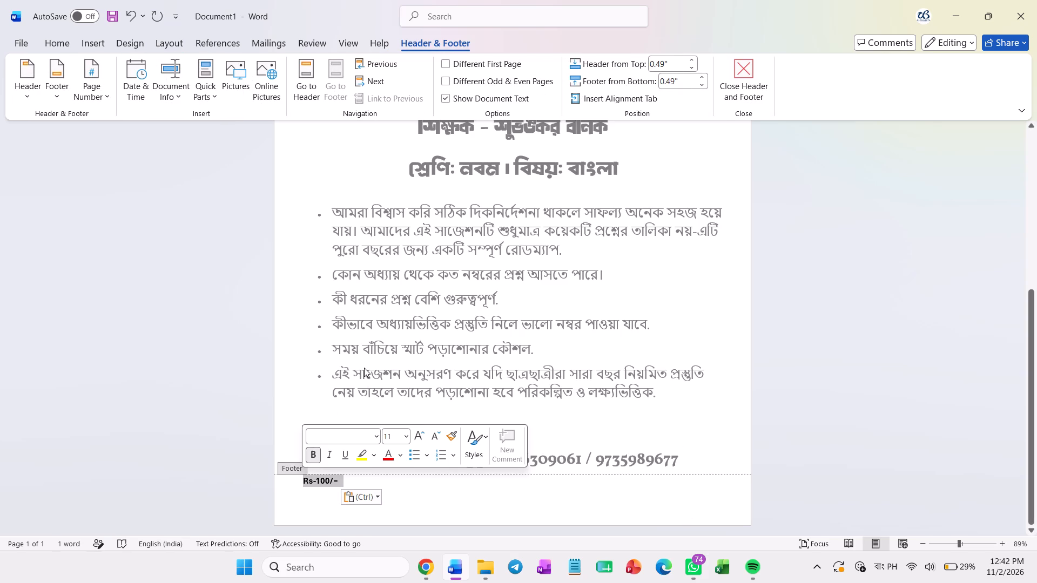
left_click(43, 42)
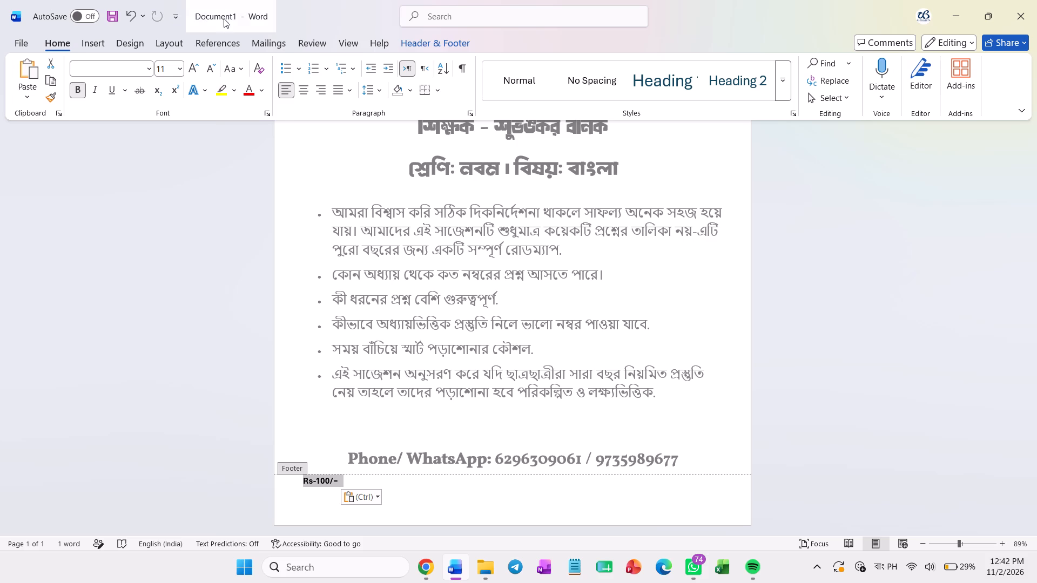
triple_click(194, 62)
left_click(194, 62)
triple_click(194, 62)
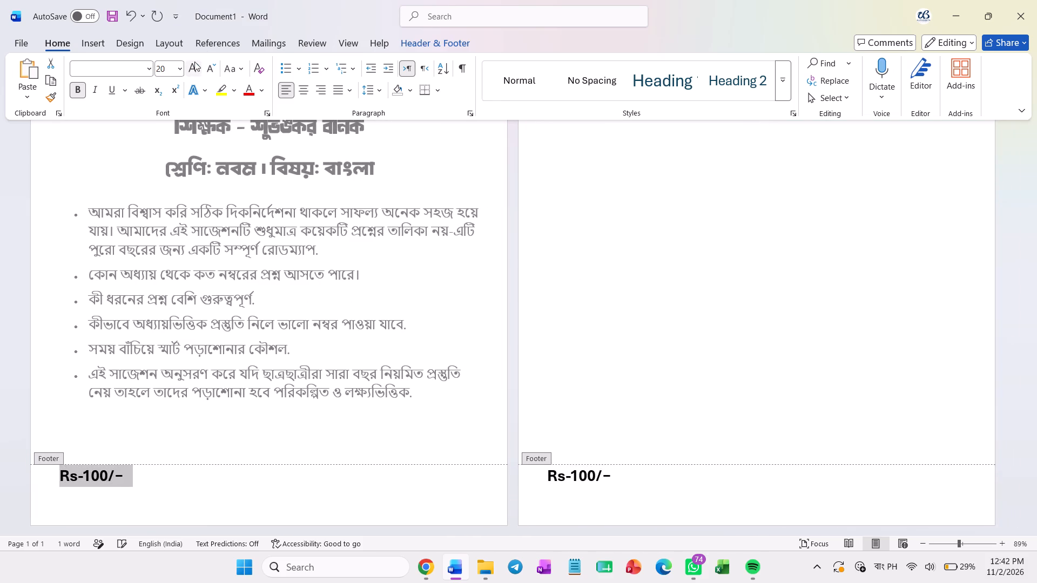
Set the font size of the Rs-100/- price in the footer to 22.
left_click(194, 62)
left_click(194, 62)
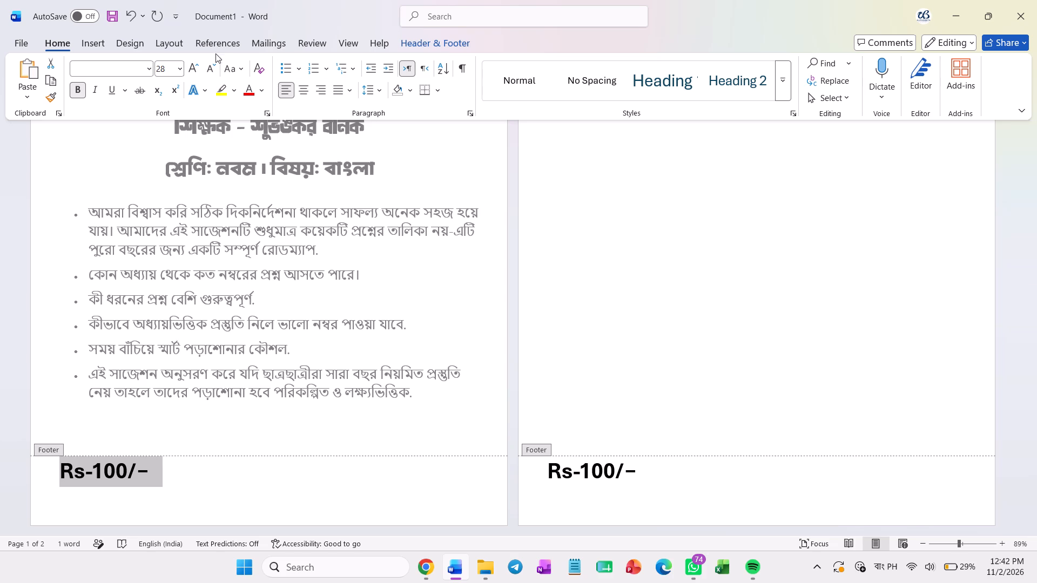
left_click(169, 69)
type("22")
key("Return")
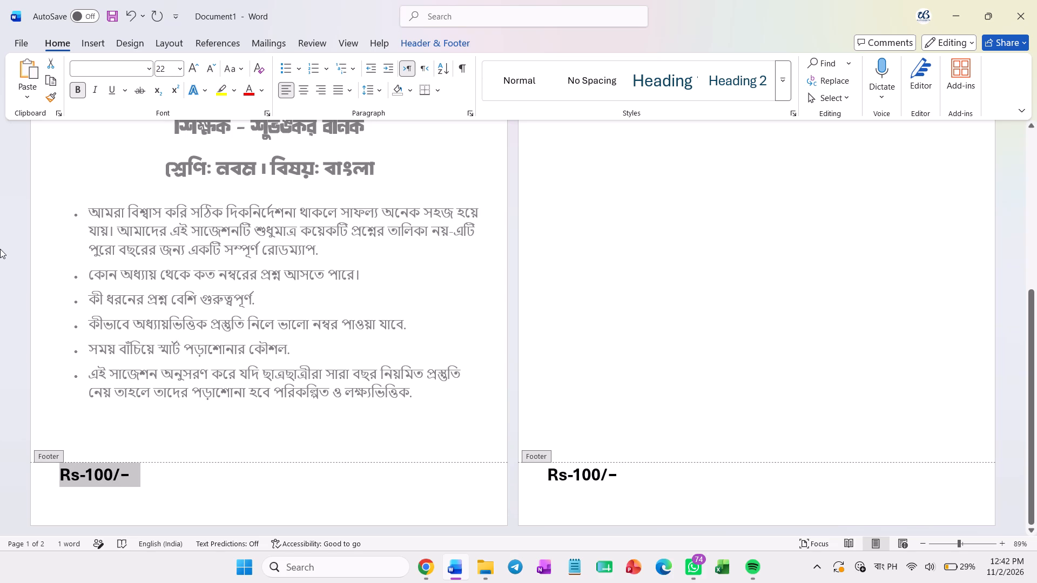
Right-align the Rs-100/- price in the footer and return to the body text.
left_click_drag(307, 86, 312, 85)
left_click(321, 90)
left_click(548, 306)
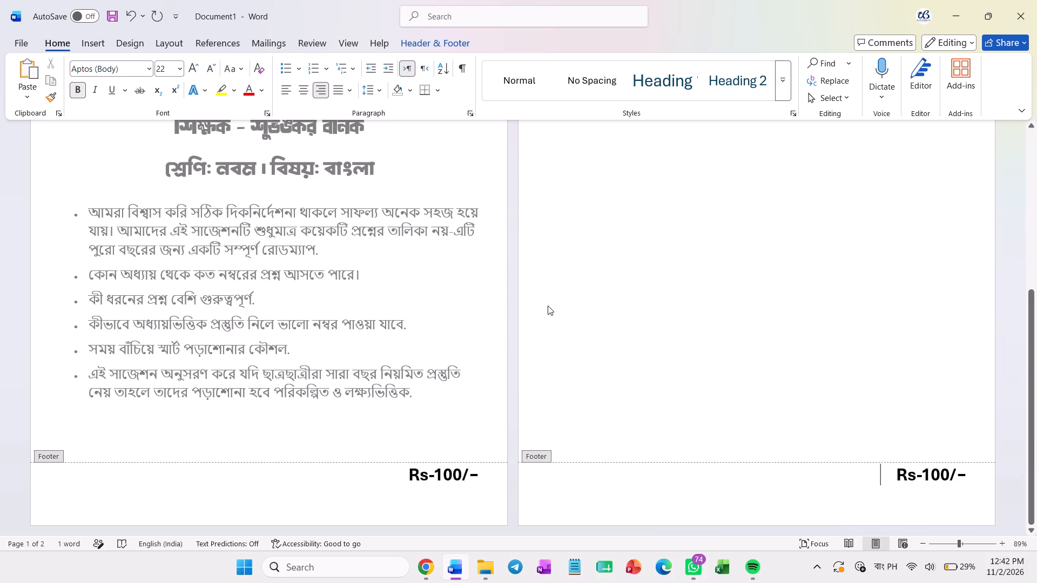
scroll(554, 305, "up", 11)
double_click(603, 306)
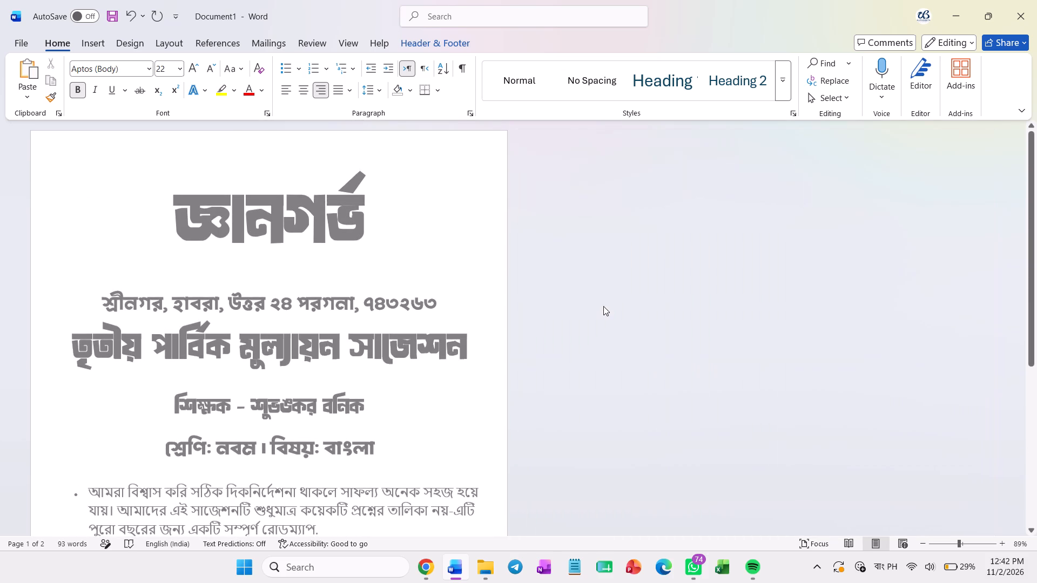
Review the whole cover layout, from the জ্ঞানগর্ভ title down to the contact line and footer price.
scroll(602, 306, "down", 16)
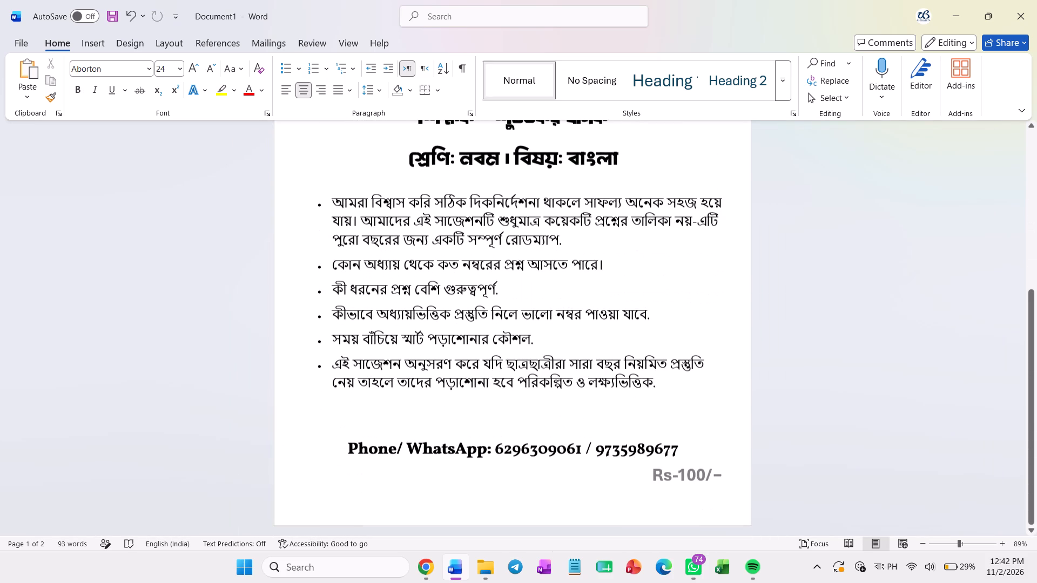
scroll(631, 363, "up", 7)
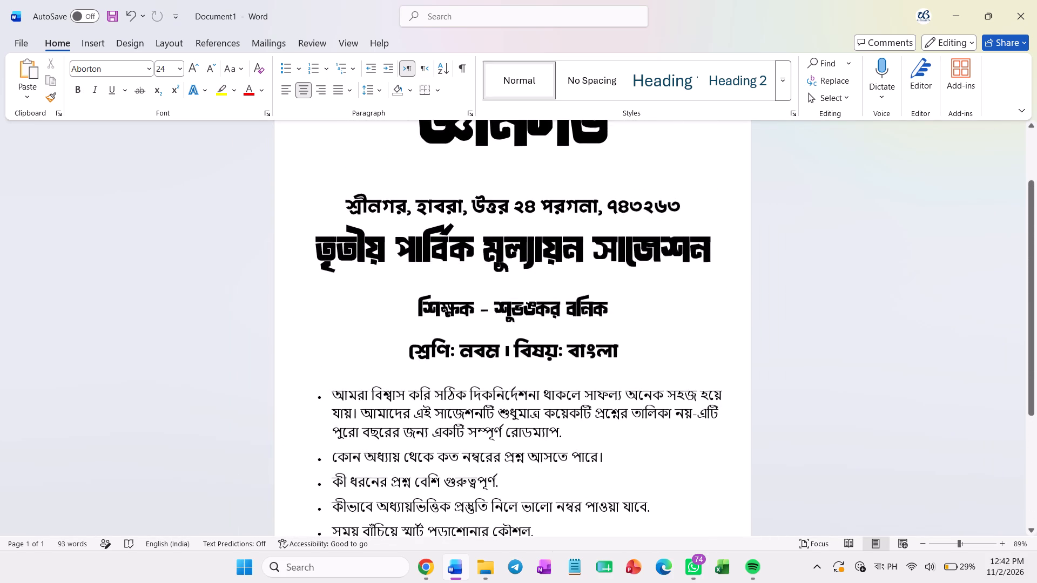
scroll(631, 363, "up", 5)
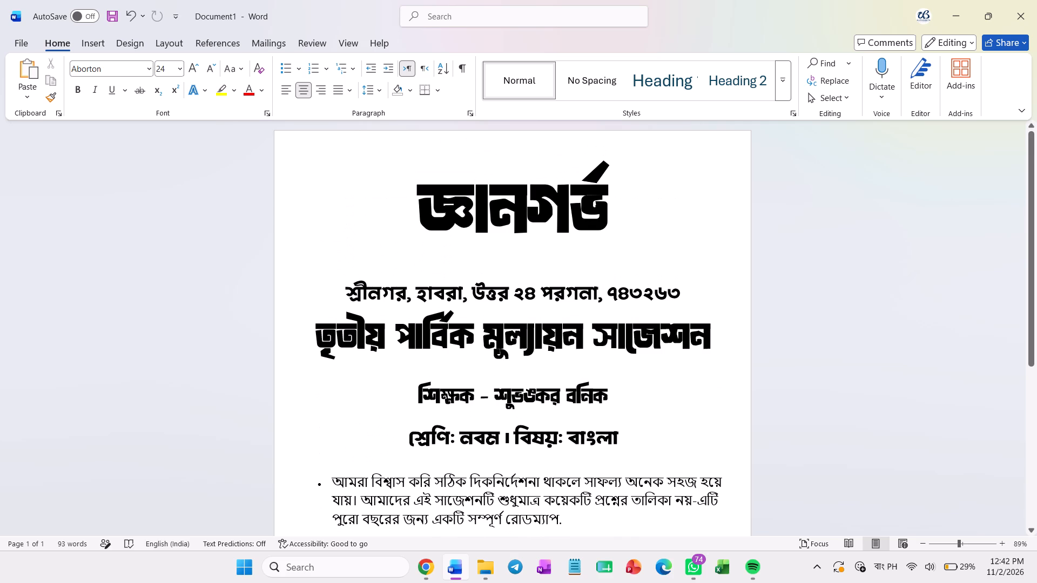
scroll(566, 428, "up", 5)
scroll(566, 428, "down", 17)
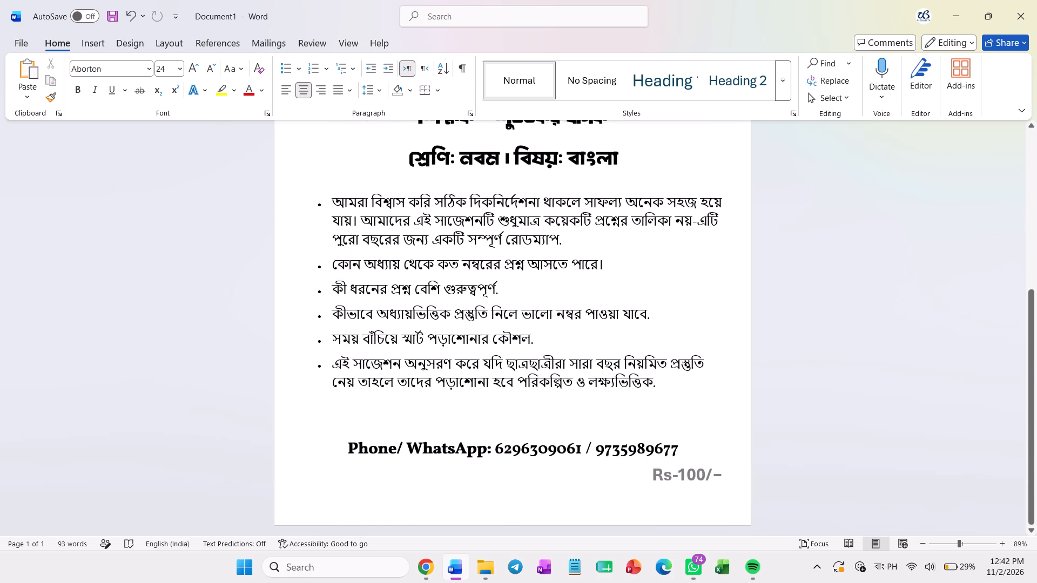
scroll(566, 428, "up", 20)
scroll(566, 428, "up", 2)
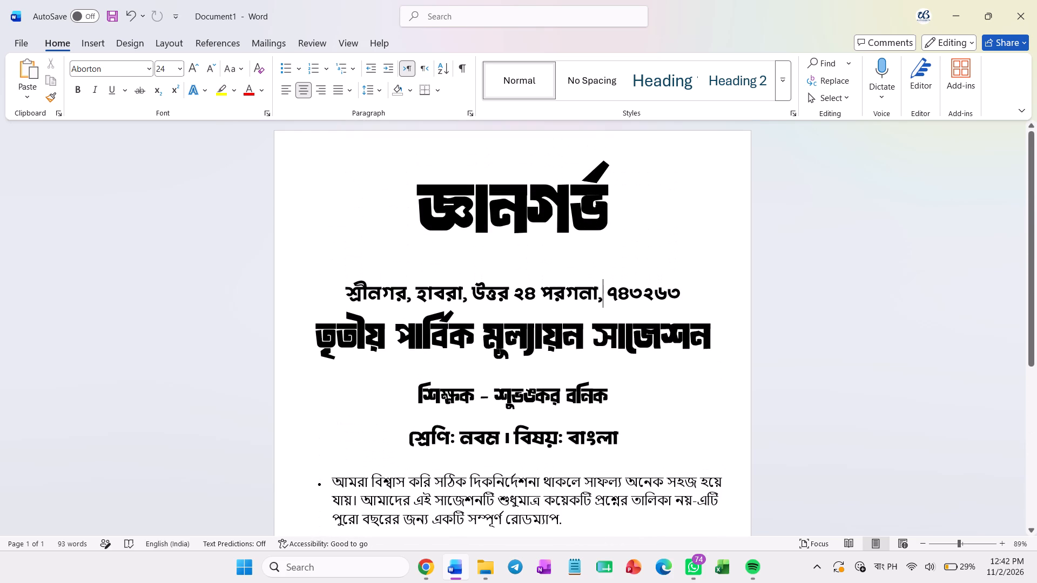
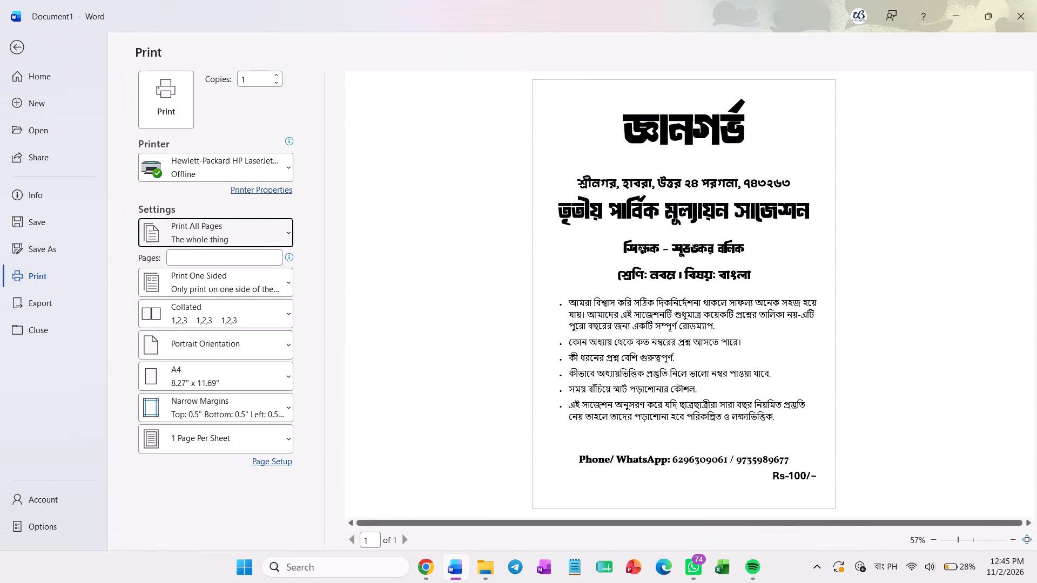
Choose Microsoft Print to PDF as the printer for the cover page.
left_click(289, 167)
left_click(257, 223)
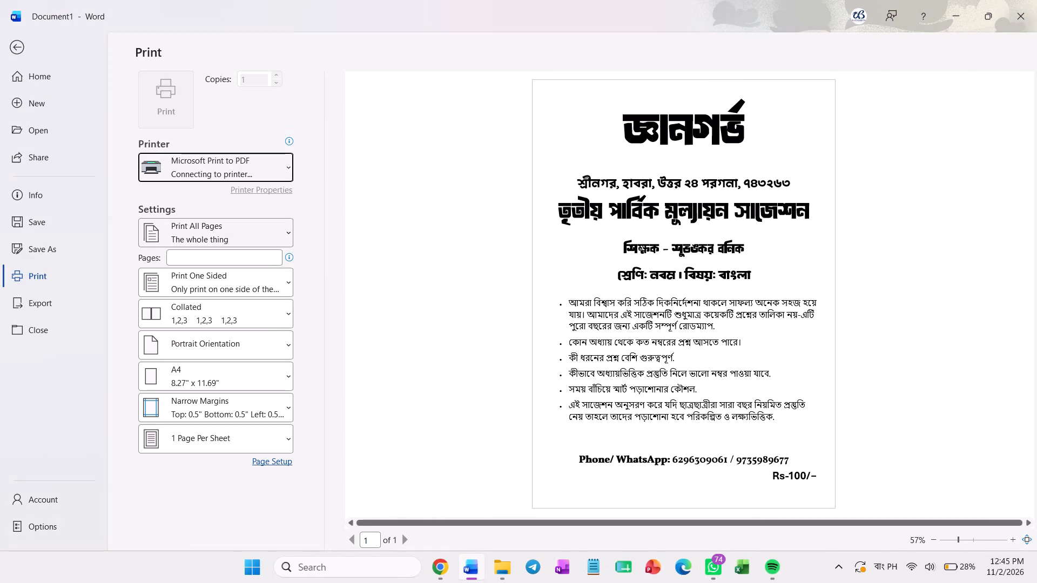
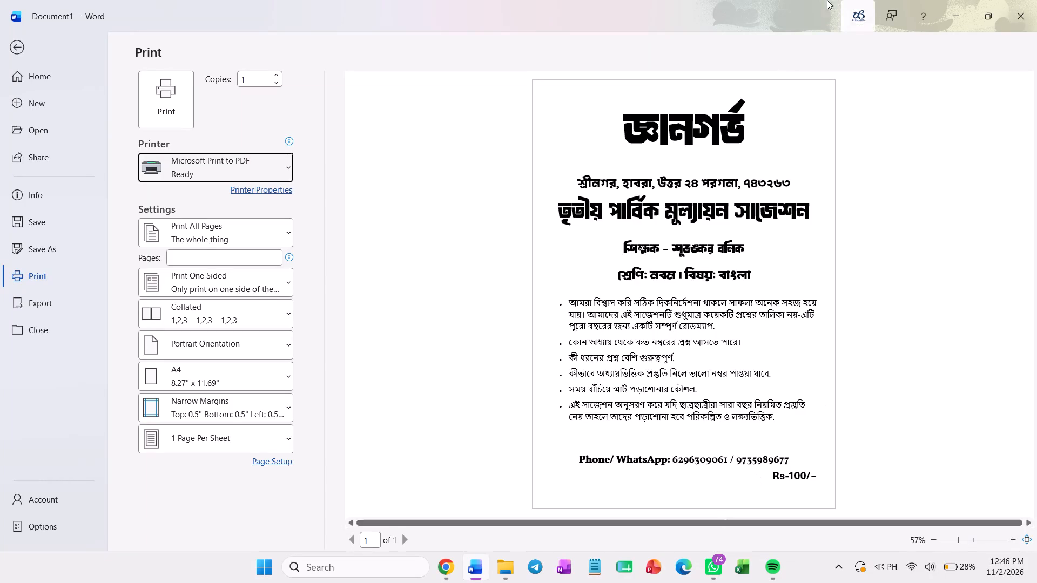
Print the cover page to a PDF named front in the others folder inside Downloads.
left_click(168, 91)
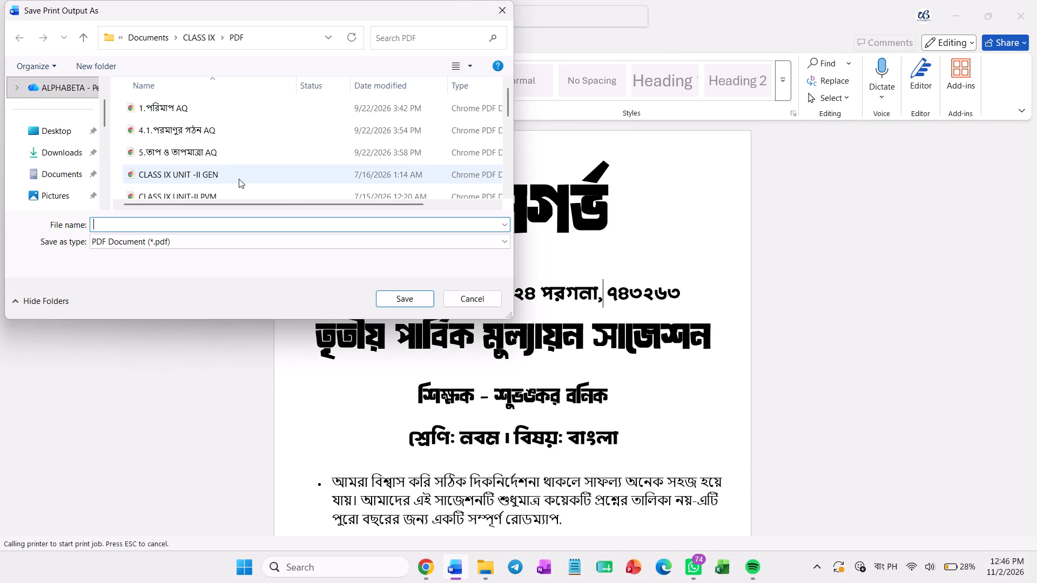
left_click(73, 146)
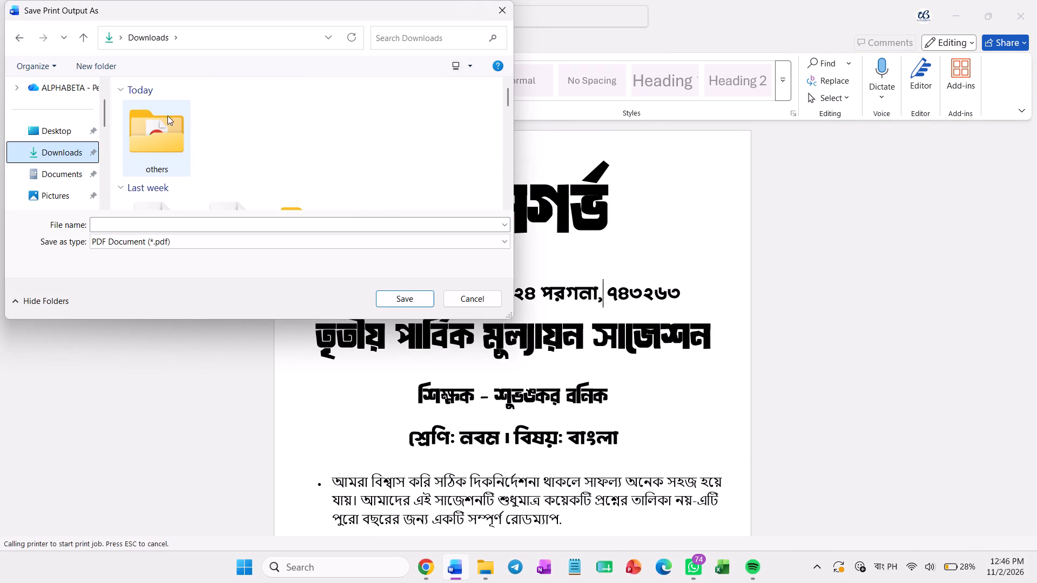
double_click(163, 120)
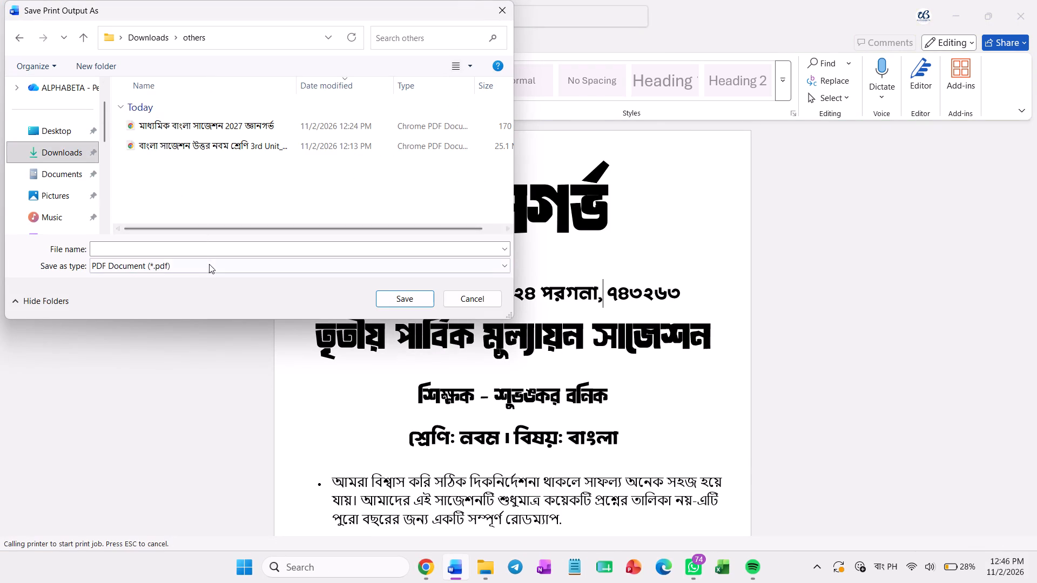
left_click(203, 246)
type("font")
left_click(406, 293)
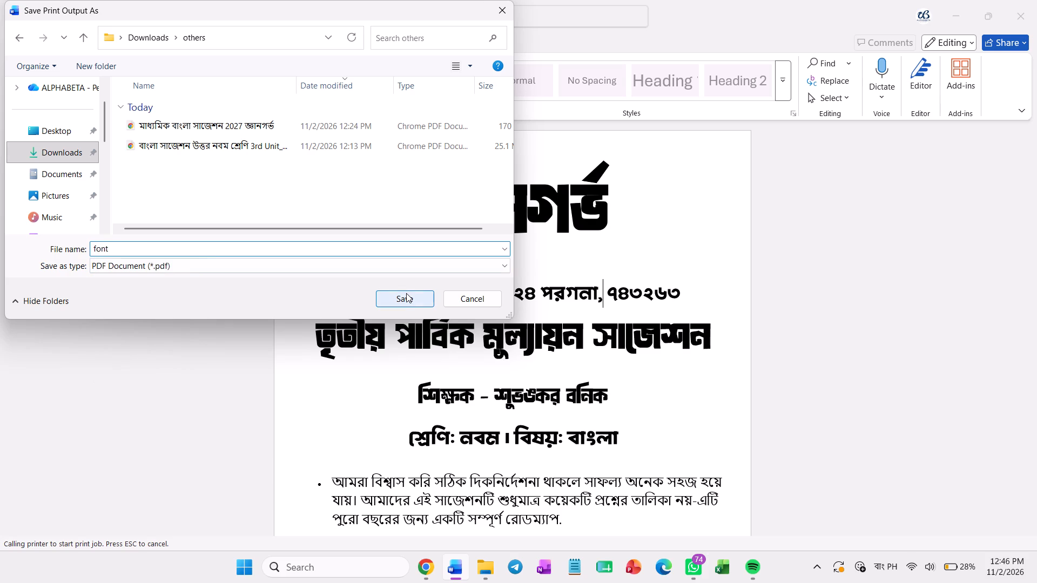
key("BackSpace")
key("BackSpace")
key("BackSpace")
type("ront")
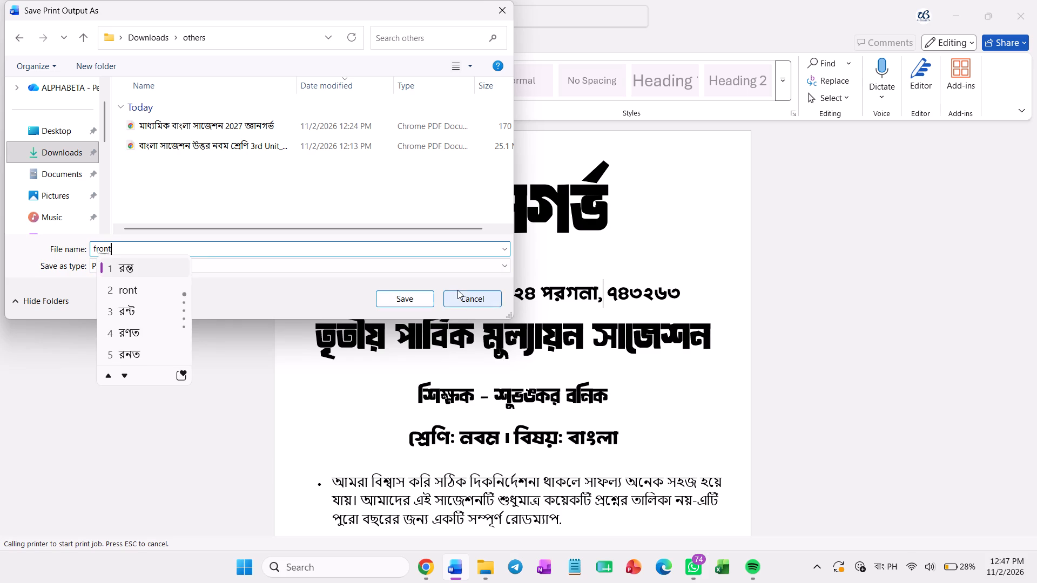
left_click(421, 295)
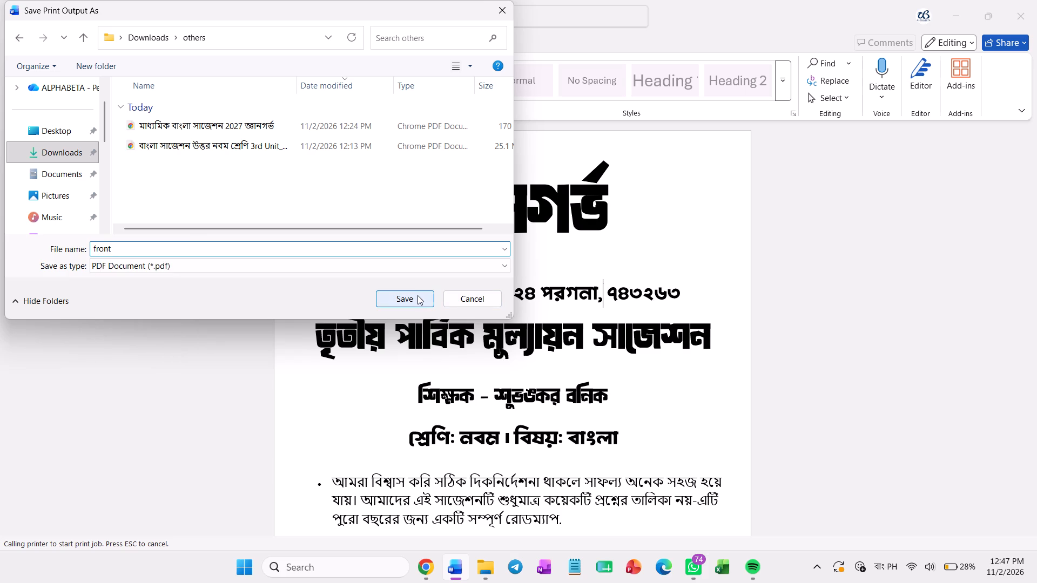
left_click(418, 295)
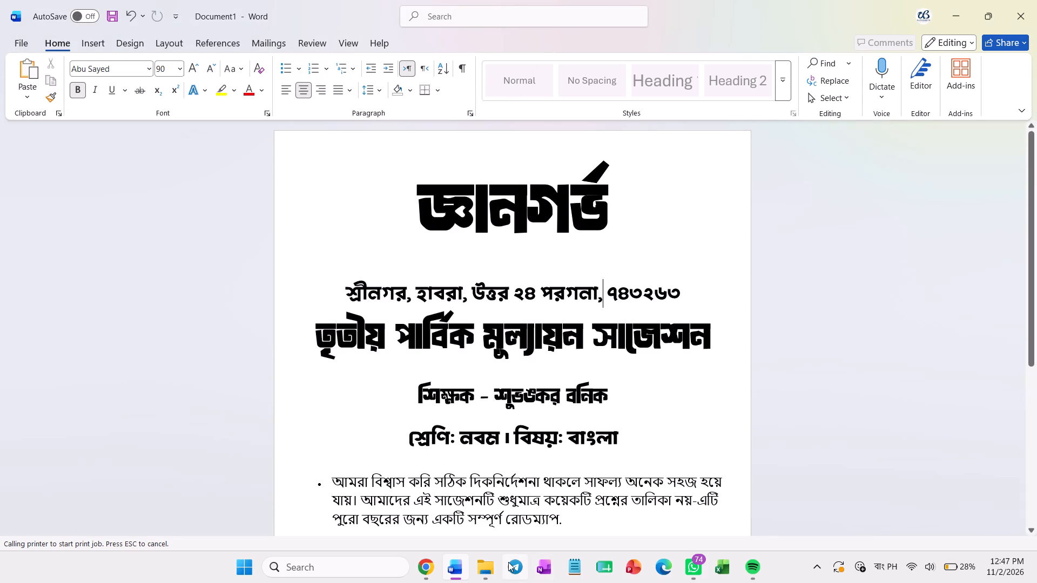
In File Explorer, delete the মাধ্যমিক বাংলা সাজেশন 2027 জ্ঞানগর্ভ PDF from the others folder.
left_click(490, 566)
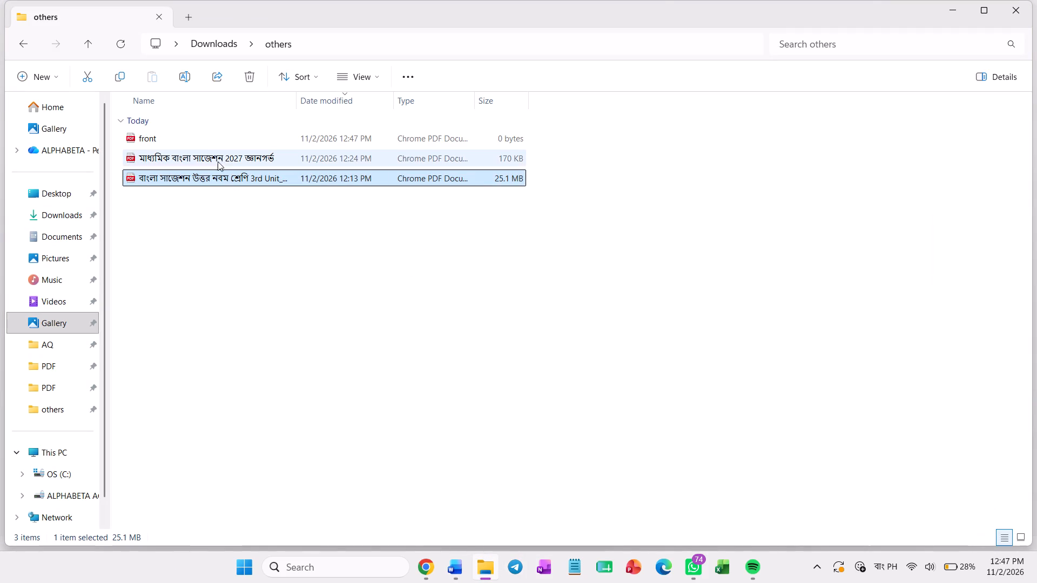
left_click(213, 158)
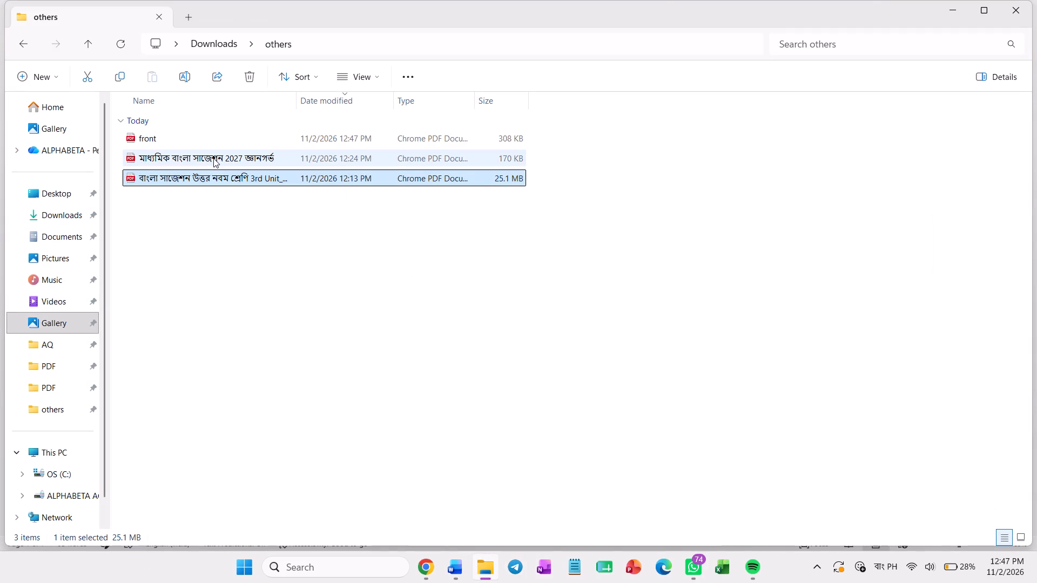
left_click(248, 83)
Open the বাংলা সাজেশন উত্তর নবম শ্রেণি 3rd Unit PDF from the others folder in Microsoft Edge.
right_click(247, 156)
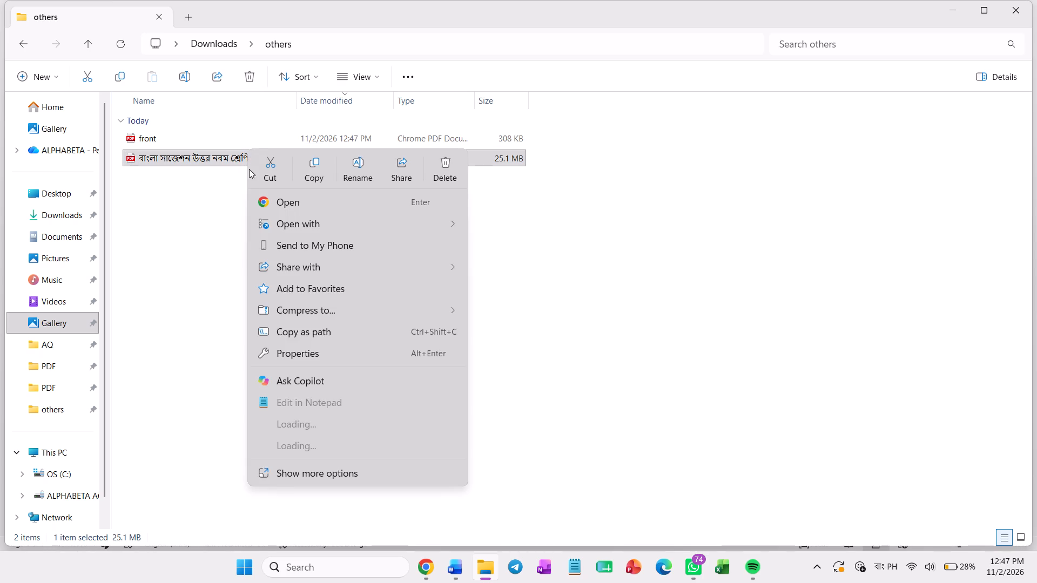
left_click(440, 224)
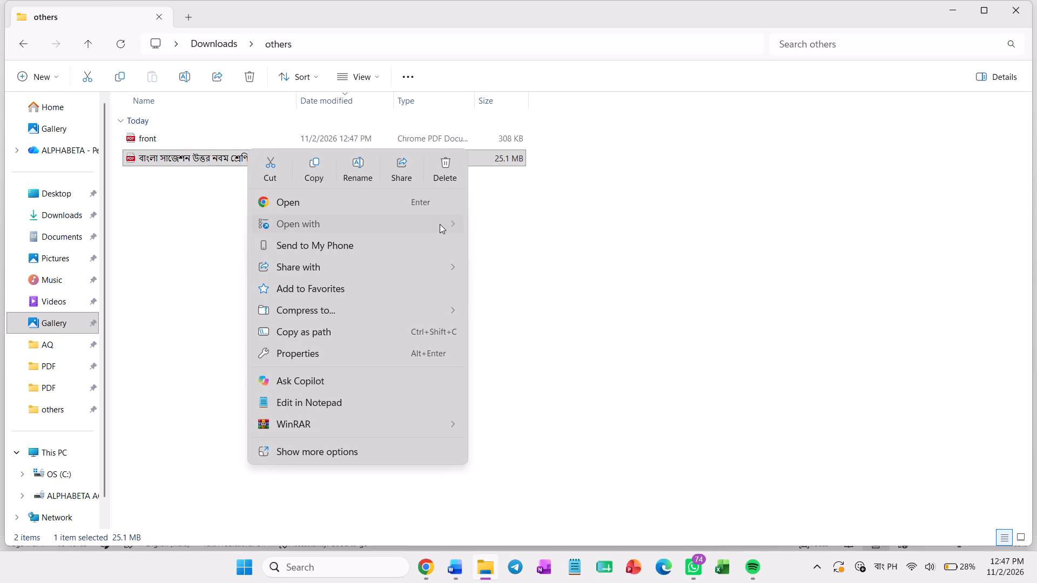
left_click(481, 246)
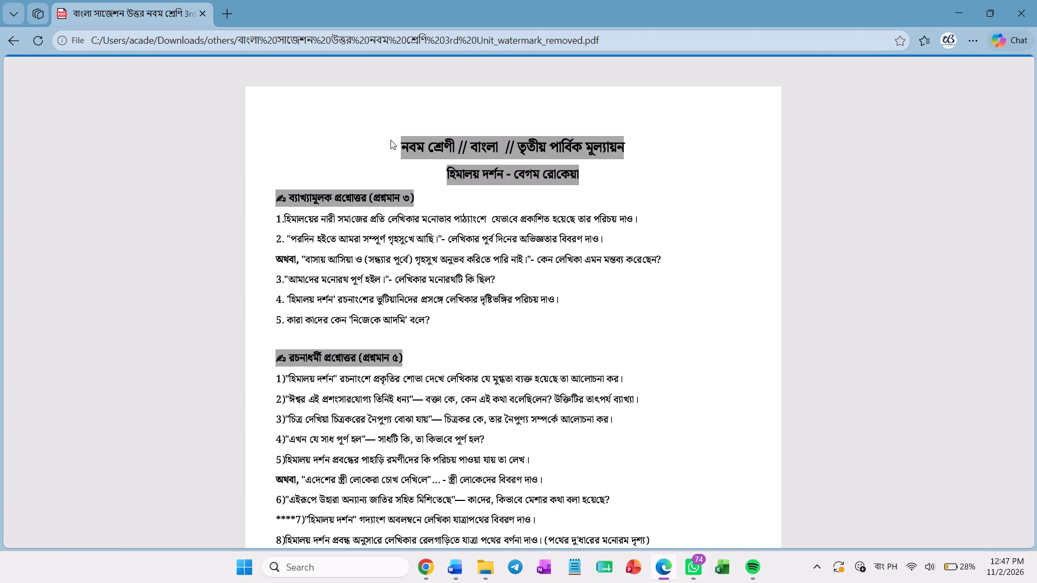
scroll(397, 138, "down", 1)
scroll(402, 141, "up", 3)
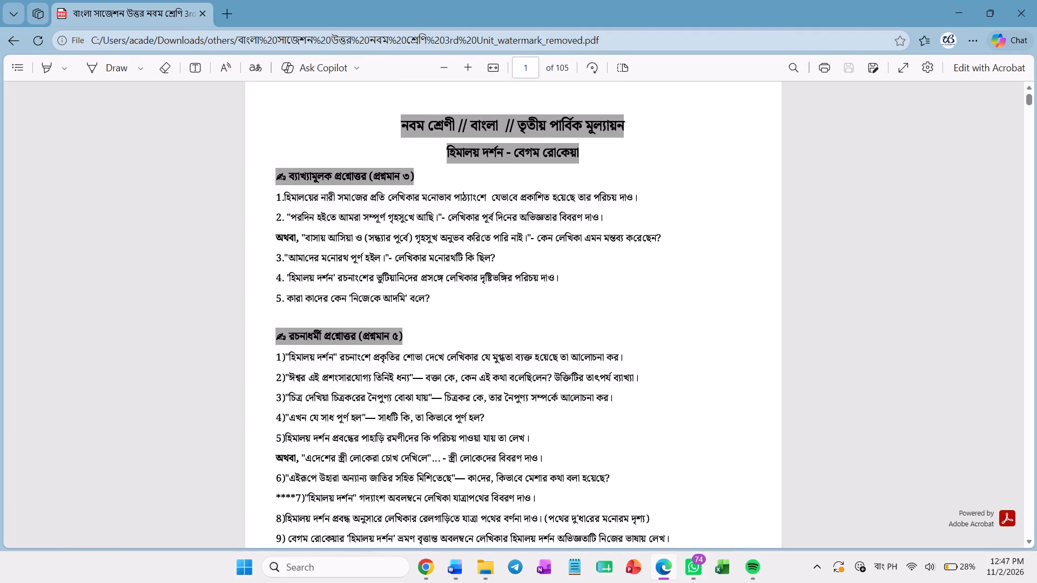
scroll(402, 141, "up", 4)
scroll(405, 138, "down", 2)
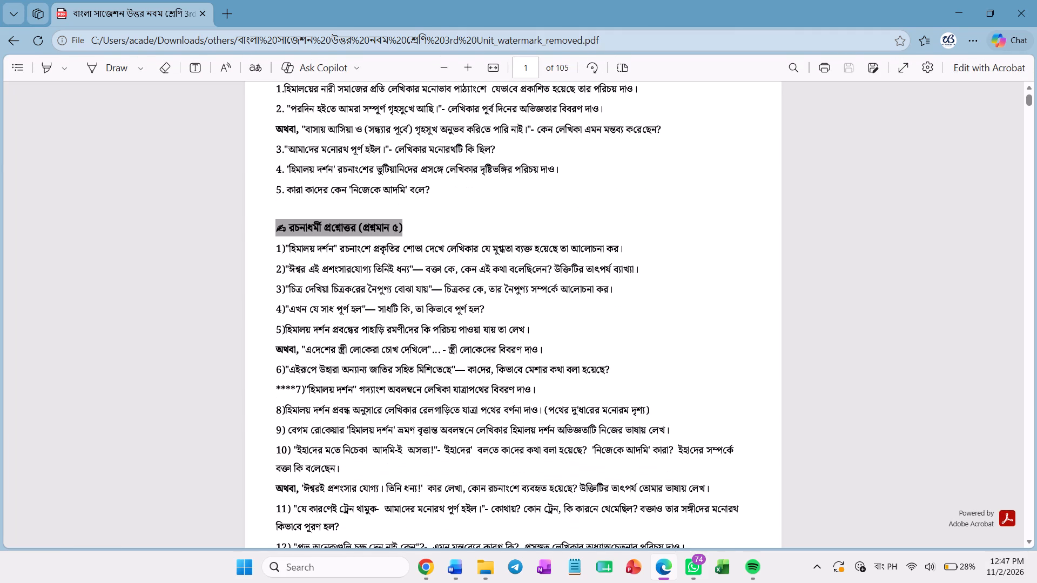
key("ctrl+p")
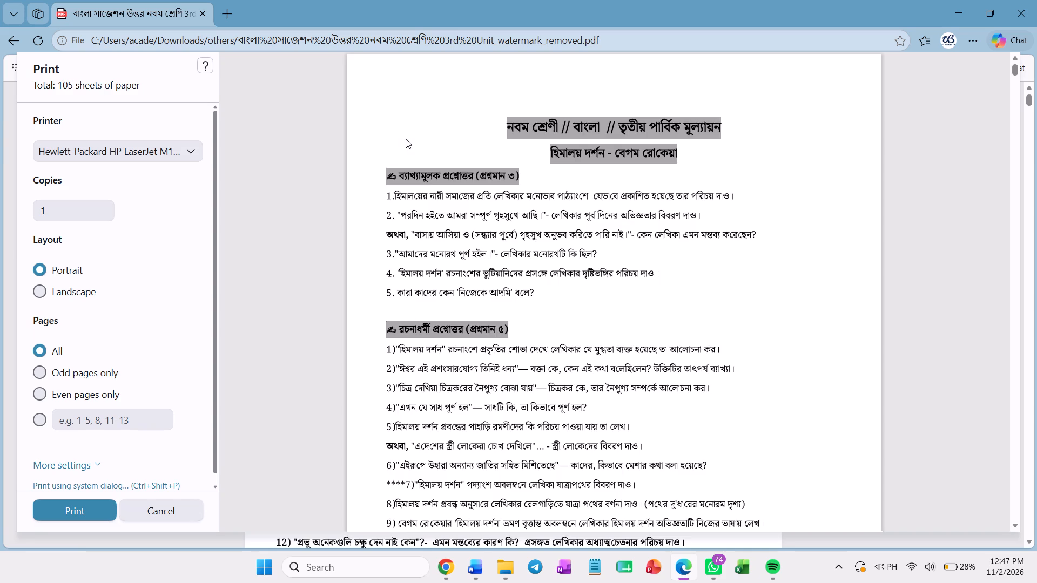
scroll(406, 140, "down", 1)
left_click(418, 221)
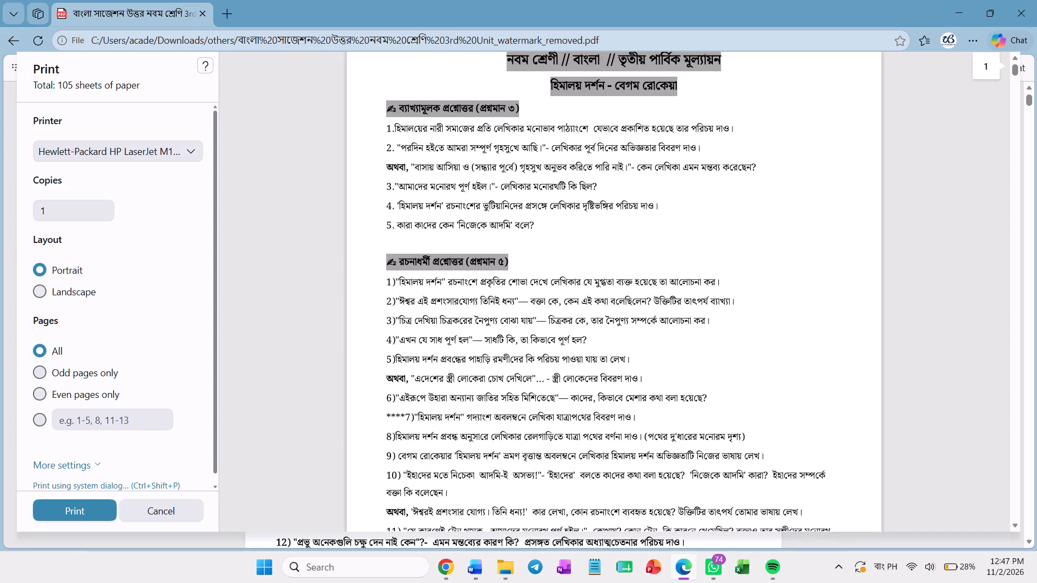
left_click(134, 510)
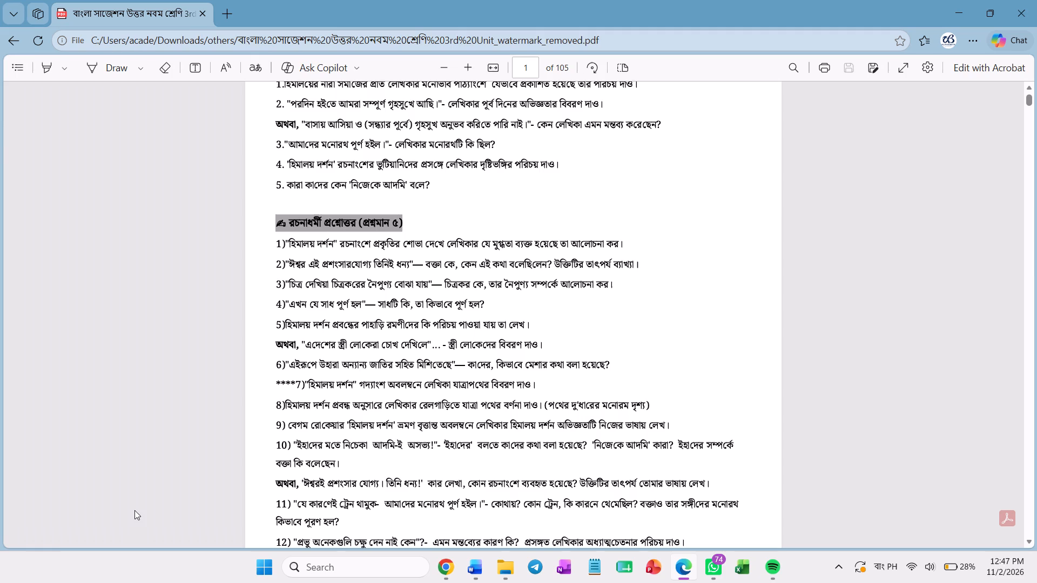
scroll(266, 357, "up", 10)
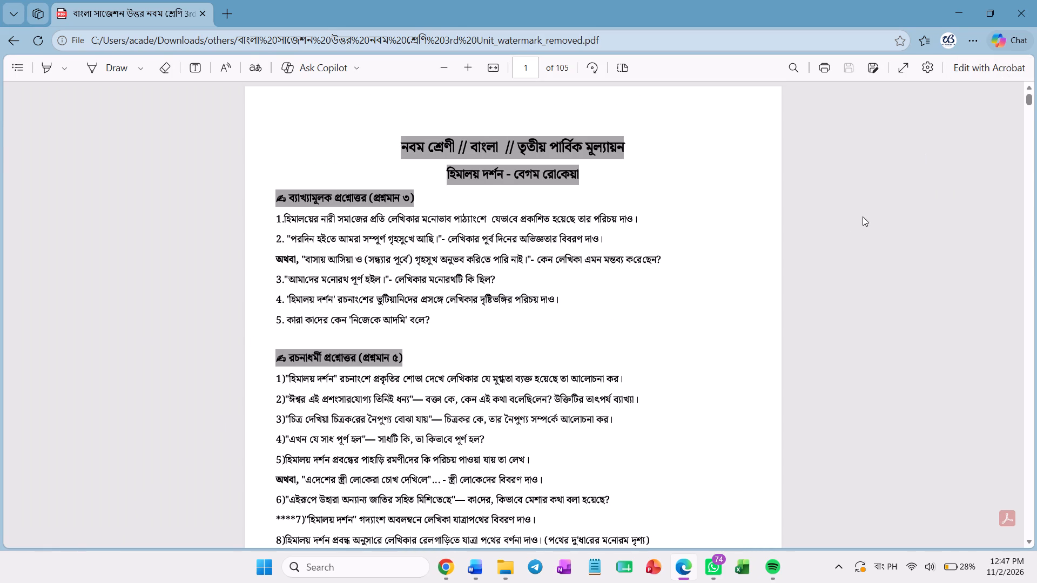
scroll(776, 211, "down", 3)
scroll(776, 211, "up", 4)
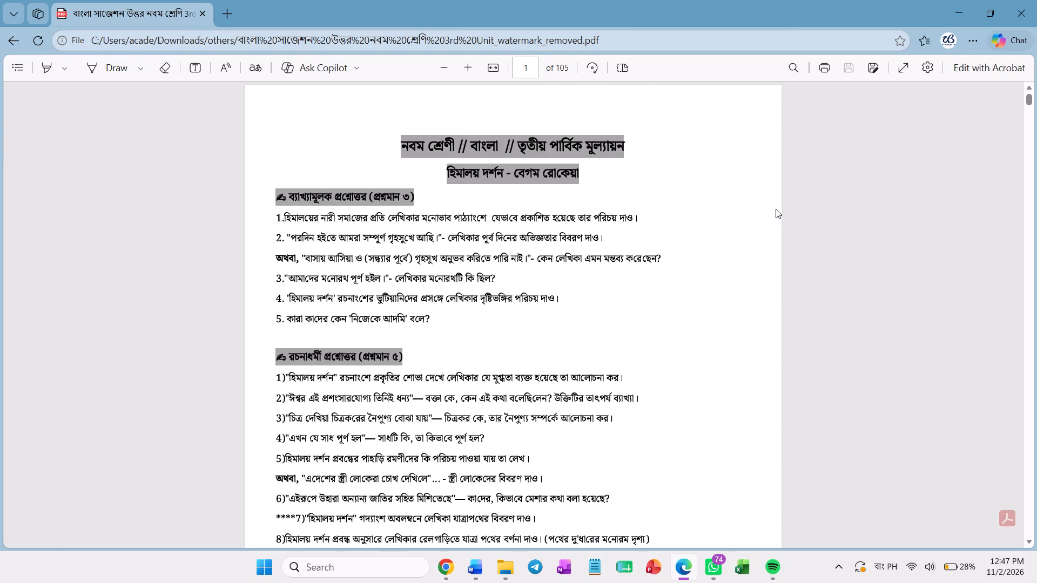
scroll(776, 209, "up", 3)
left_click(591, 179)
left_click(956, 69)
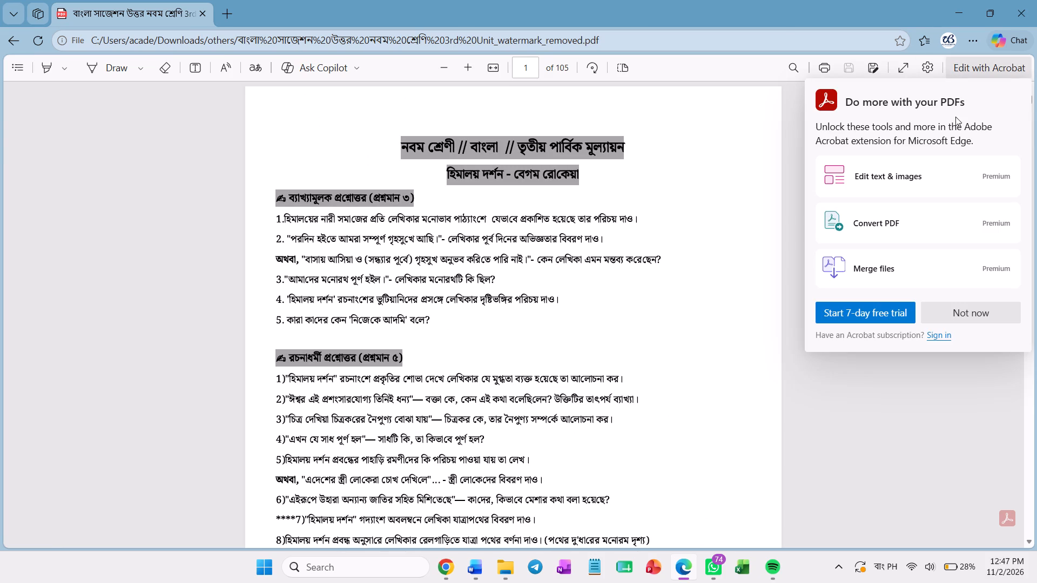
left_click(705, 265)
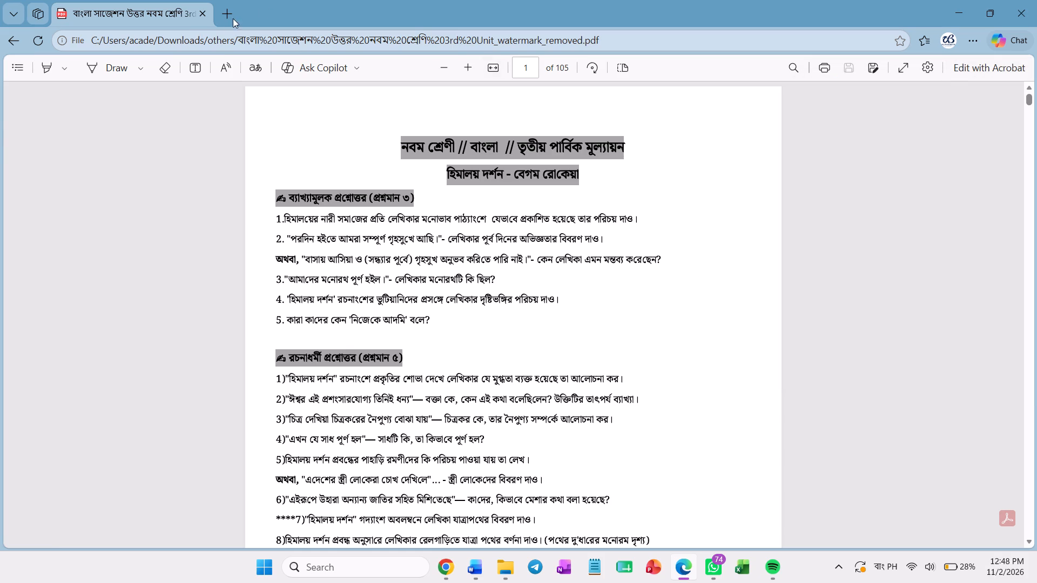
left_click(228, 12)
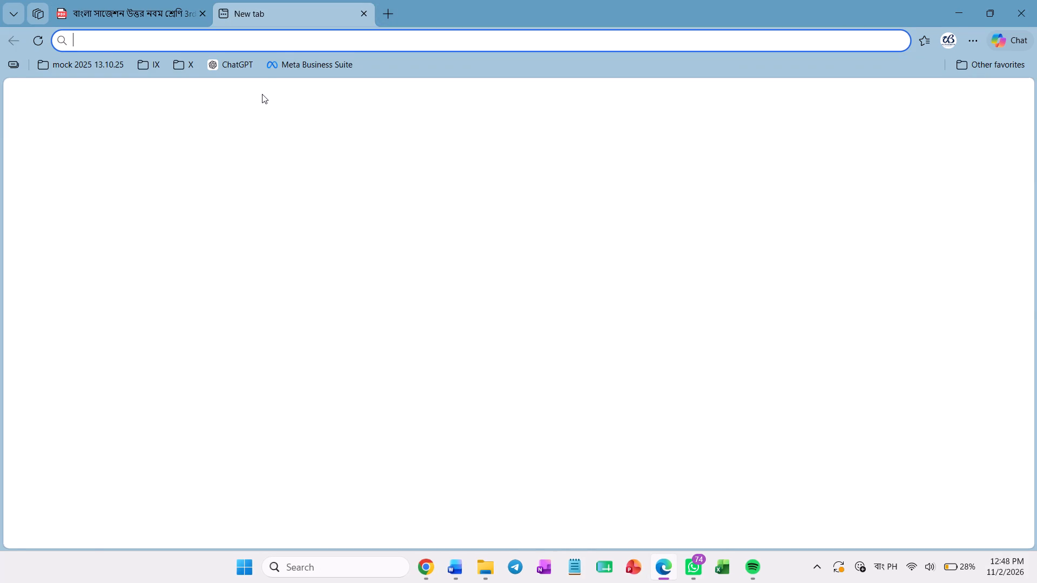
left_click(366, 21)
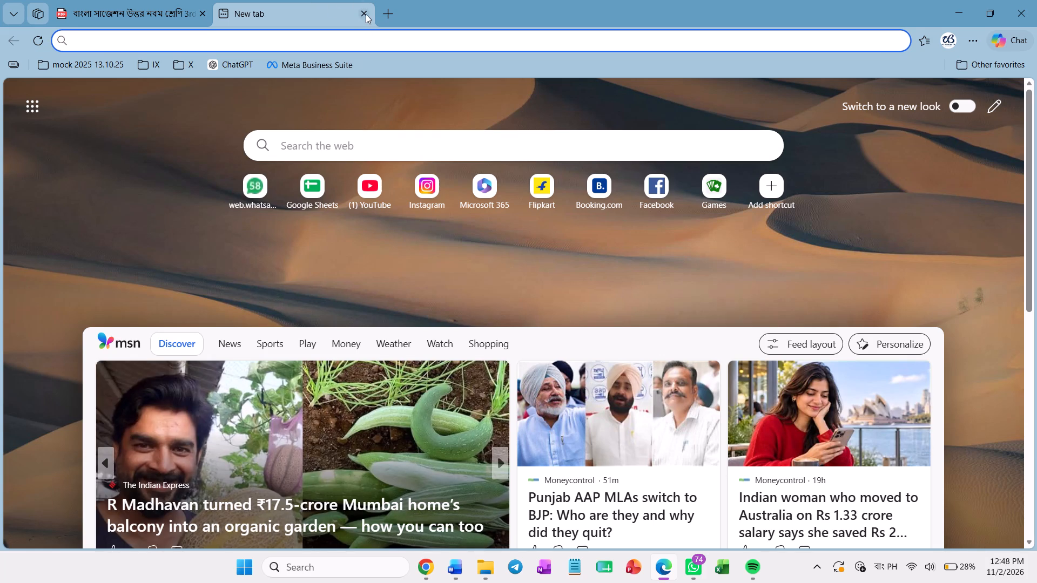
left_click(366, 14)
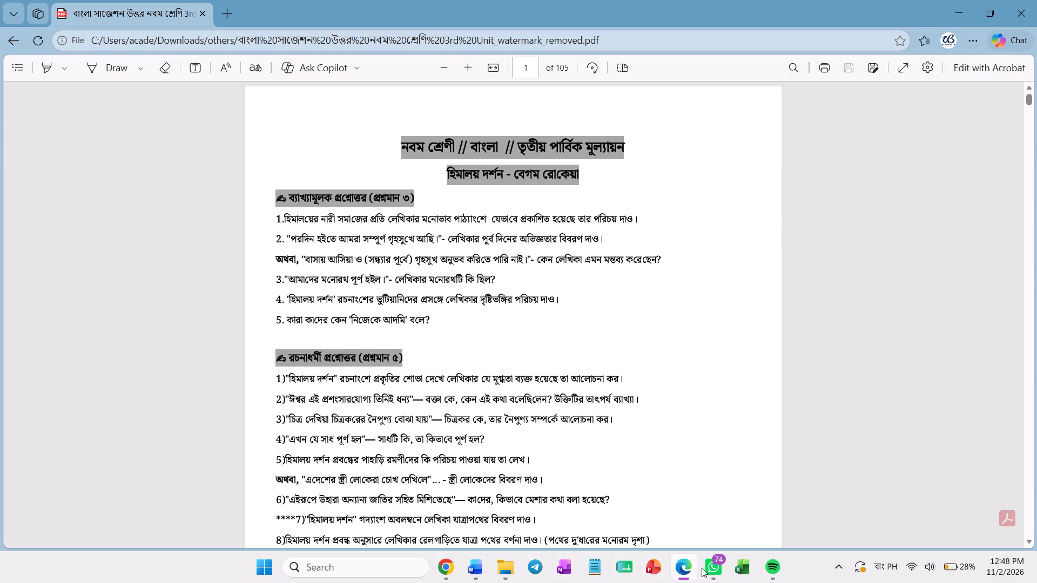
Bring up the open WhatsApp windows to switch to one of them.
left_click(719, 562)
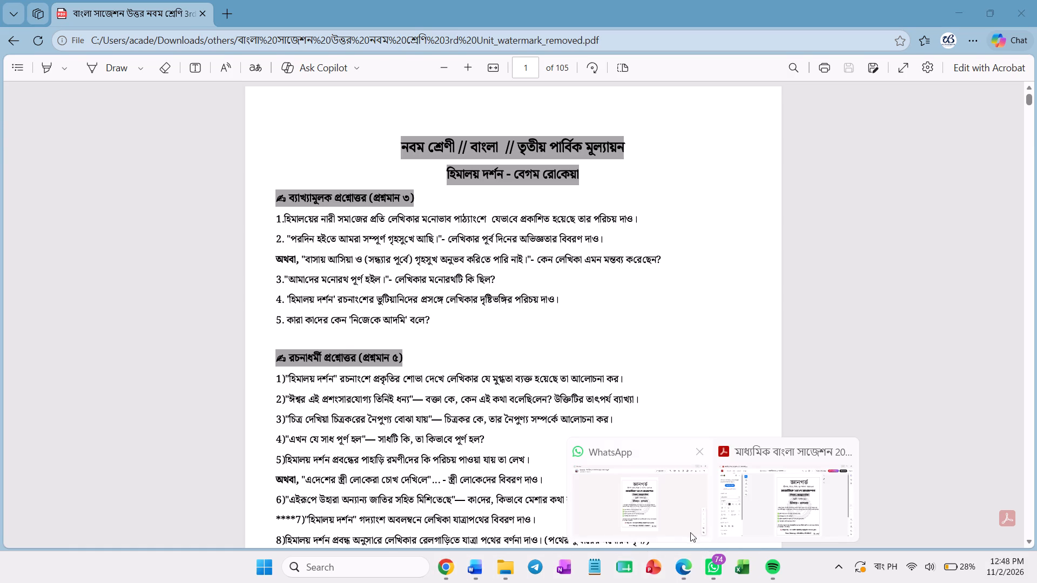
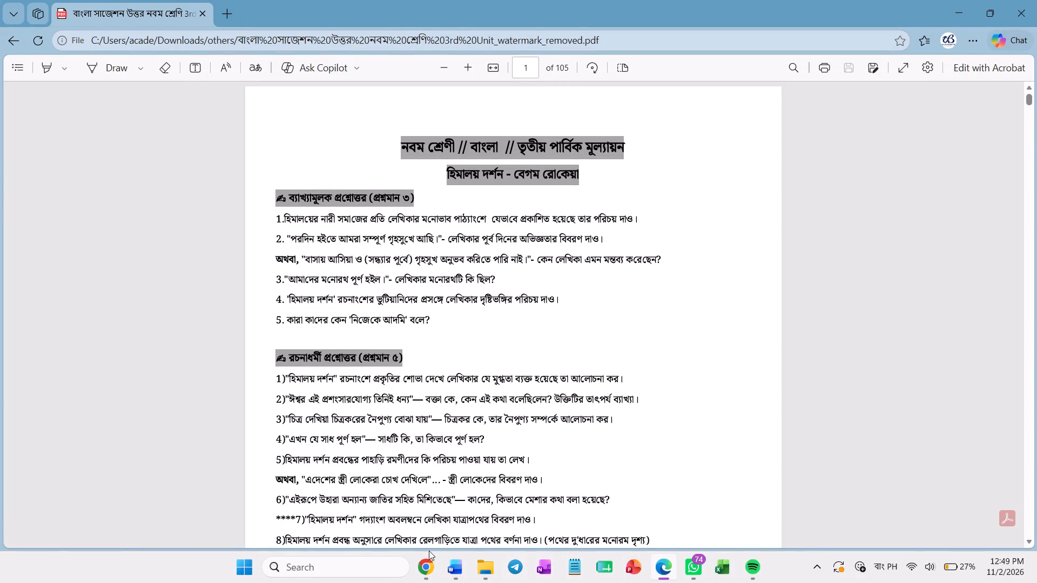
Switch to Google Chrome and open a new browser tab.
left_click(422, 575)
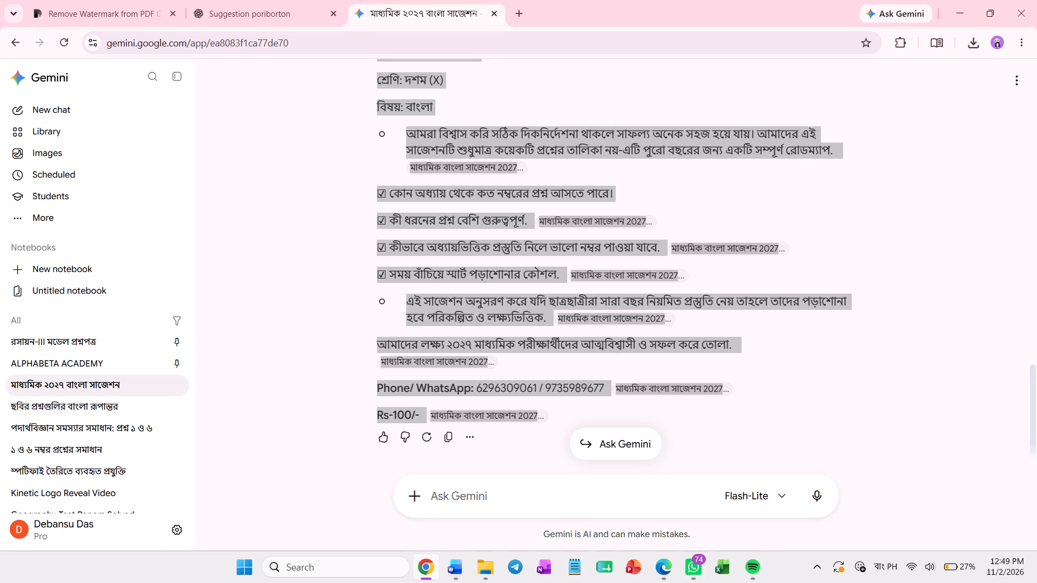
left_click(513, 16)
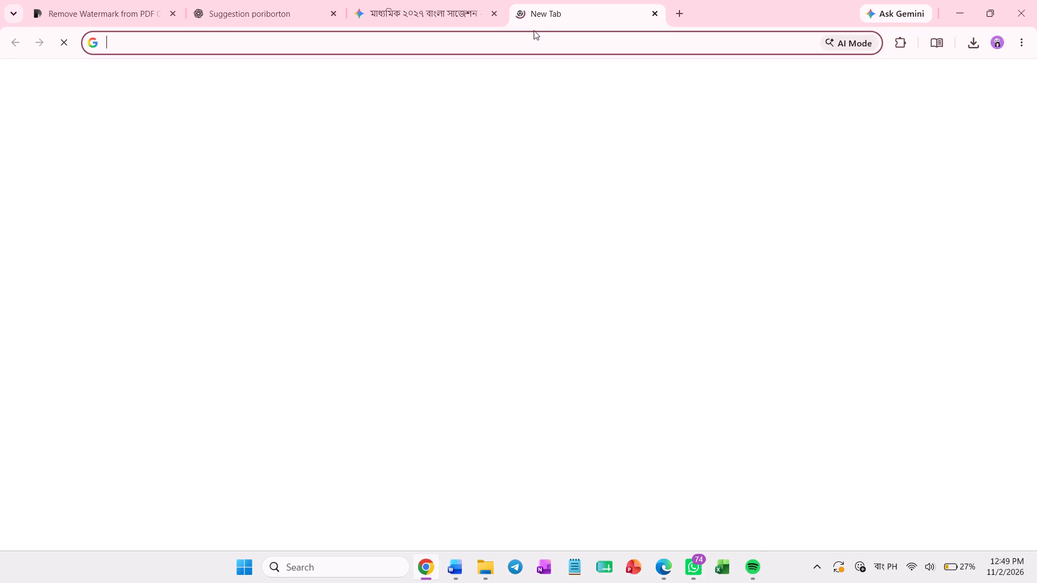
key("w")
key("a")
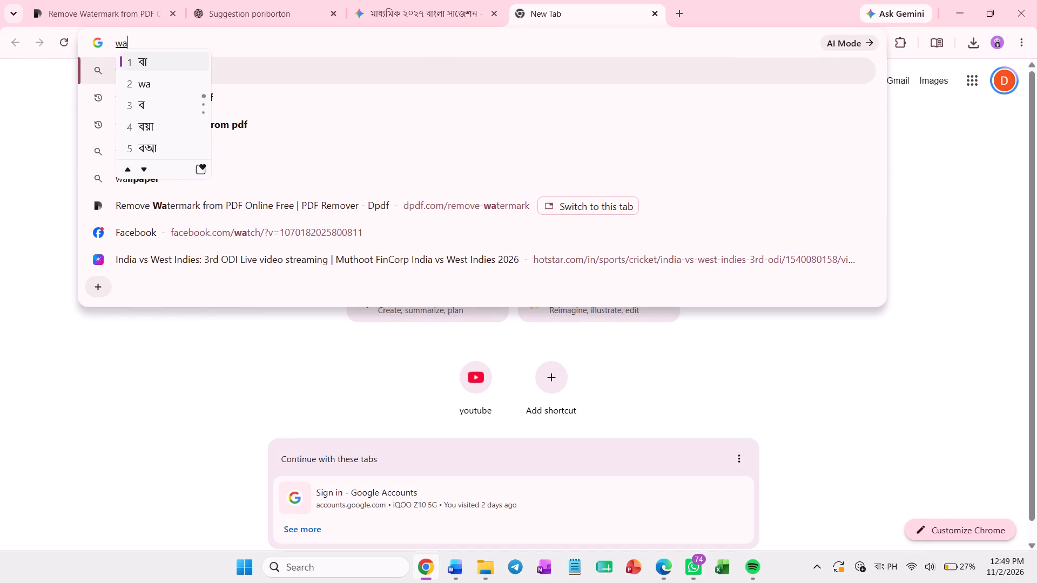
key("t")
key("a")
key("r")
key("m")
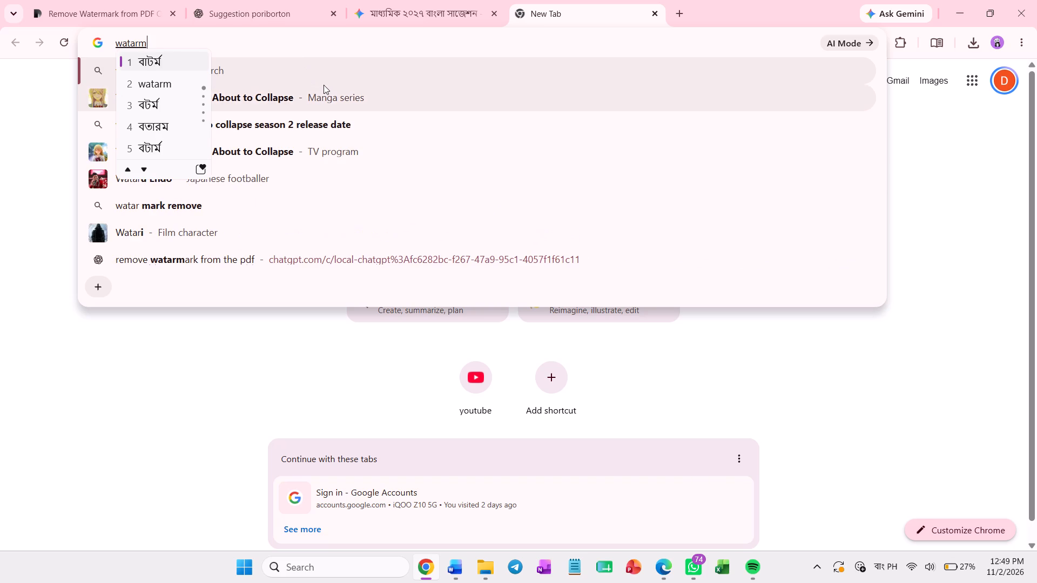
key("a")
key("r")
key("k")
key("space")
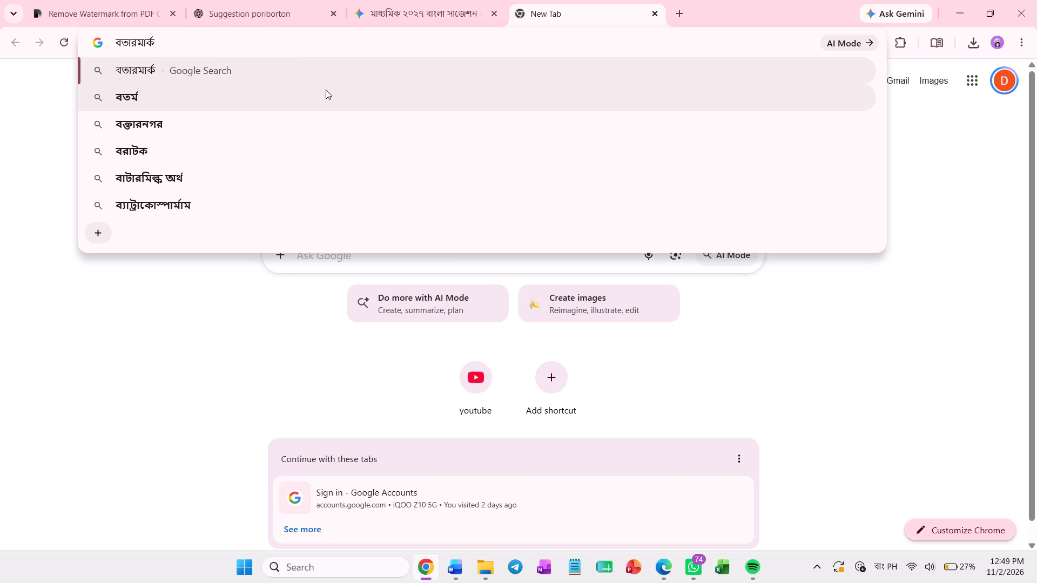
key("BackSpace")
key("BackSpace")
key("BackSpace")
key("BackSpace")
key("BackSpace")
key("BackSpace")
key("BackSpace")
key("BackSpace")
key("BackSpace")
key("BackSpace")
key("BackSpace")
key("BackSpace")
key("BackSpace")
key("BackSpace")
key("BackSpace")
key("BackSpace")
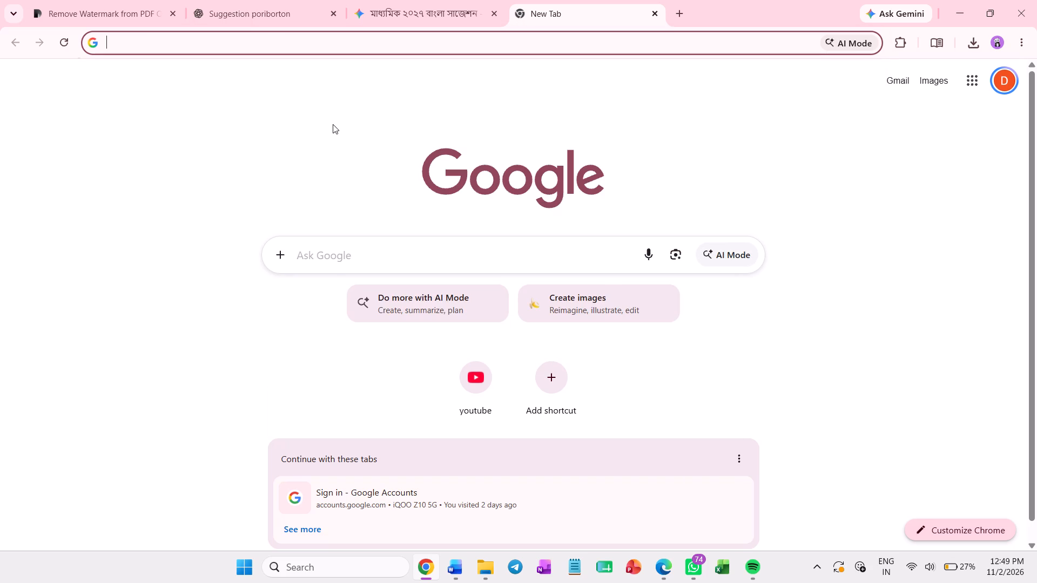
Search Google for "watermark add in pdf" and open iLovePDF's page for adding a watermark to a PDF.
type("watar")
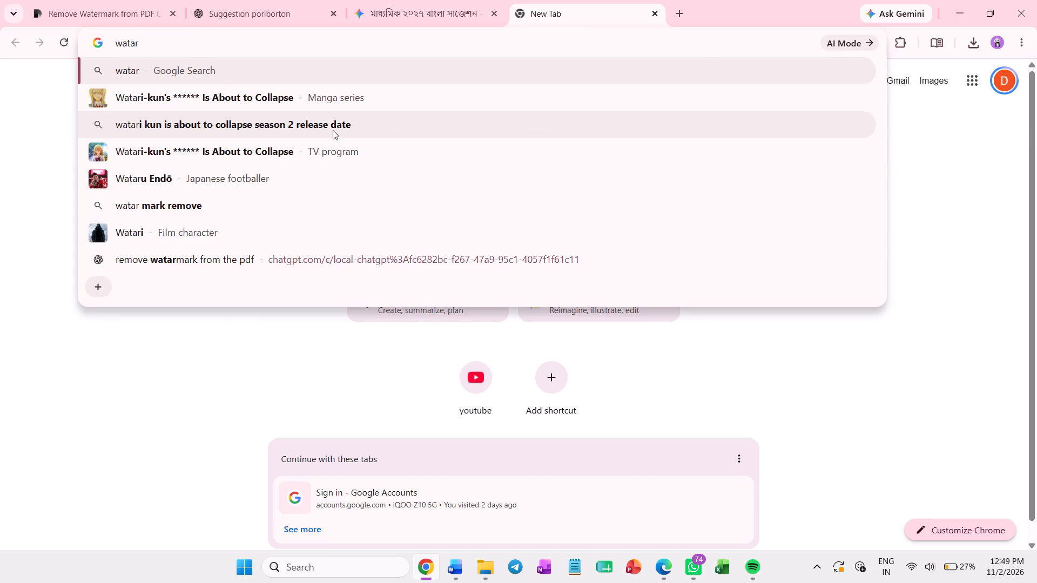
type("mark a")
scroll(333, 130, "up", 2)
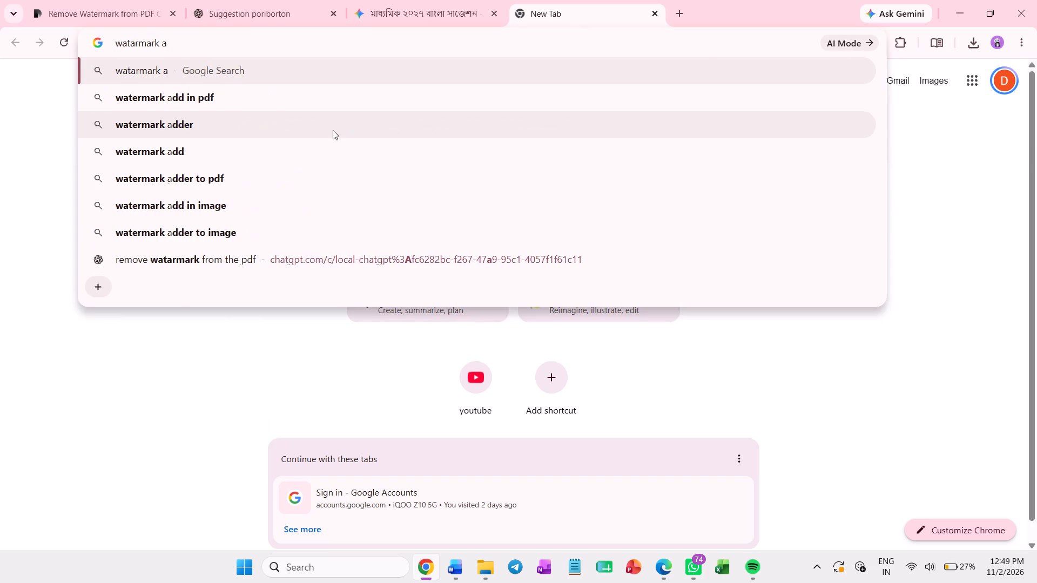
left_click(280, 89)
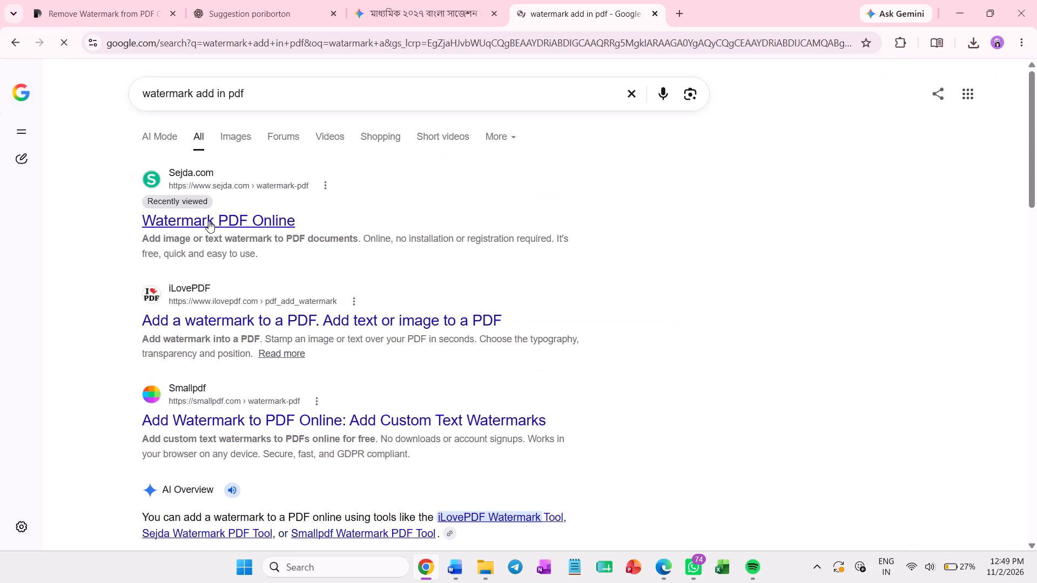
left_click(191, 326)
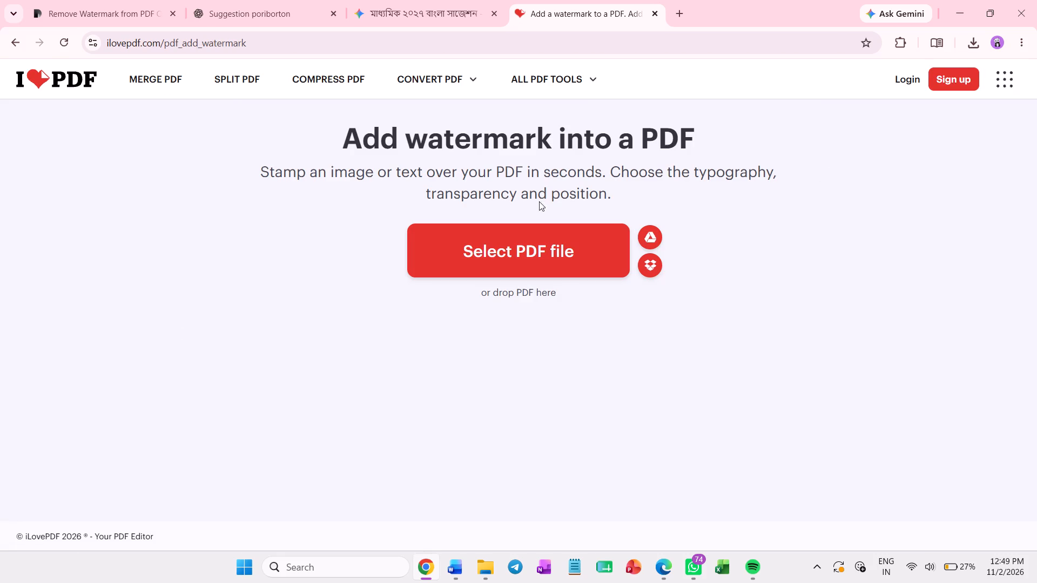
Browse the others folder inside Downloads for the PDF file to load into iLovePDF's watermark tool.
left_click(497, 244)
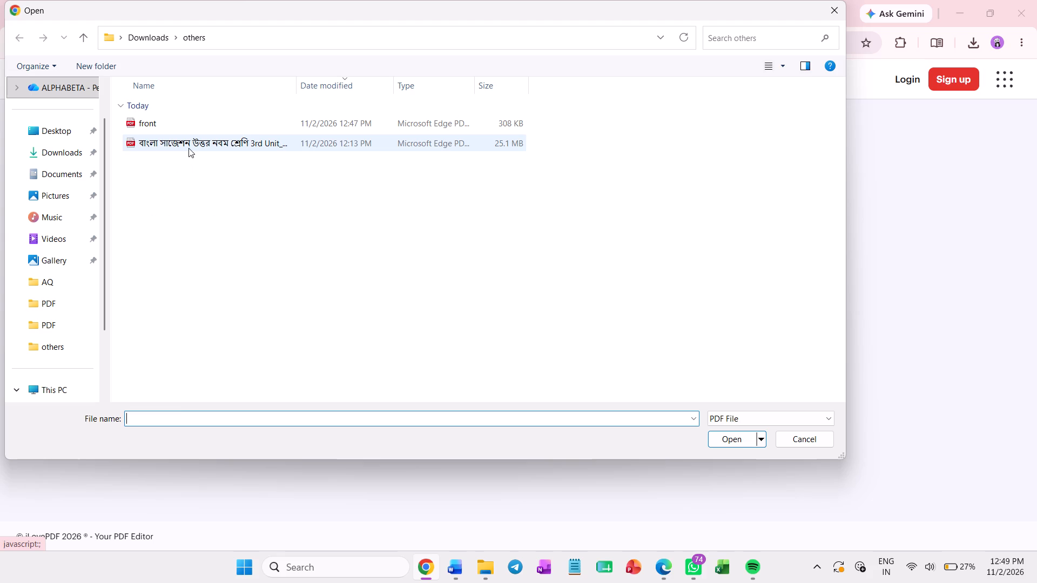
Load the বাংলা সাজেশন উত্তর নবম শ্রেণি 3rd Unit PDF from the others folder into the watermark tool.
left_click(188, 148)
left_click(735, 438)
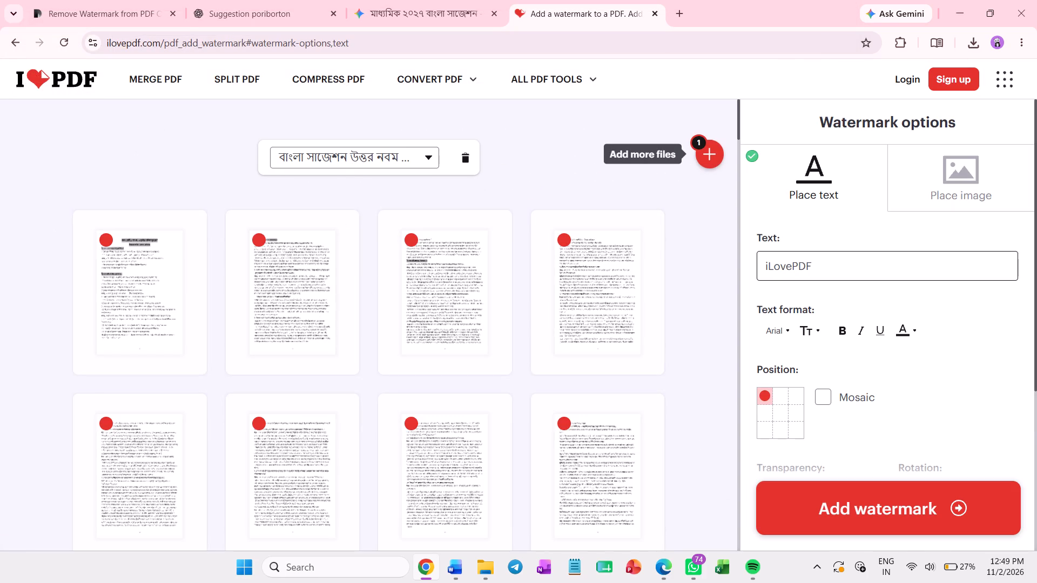
Set the watermark type to an image instead of text.
left_click(988, 177)
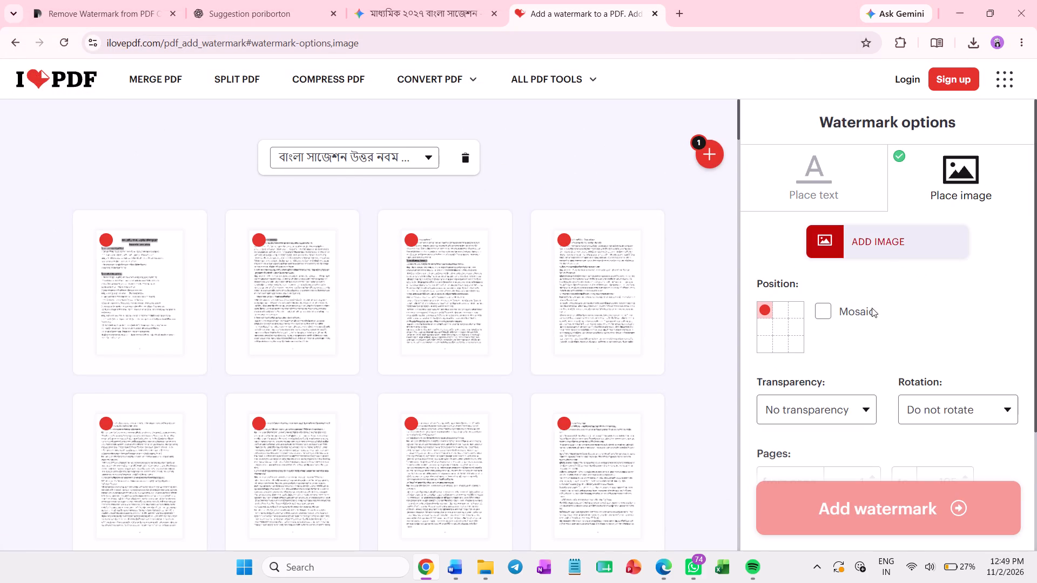
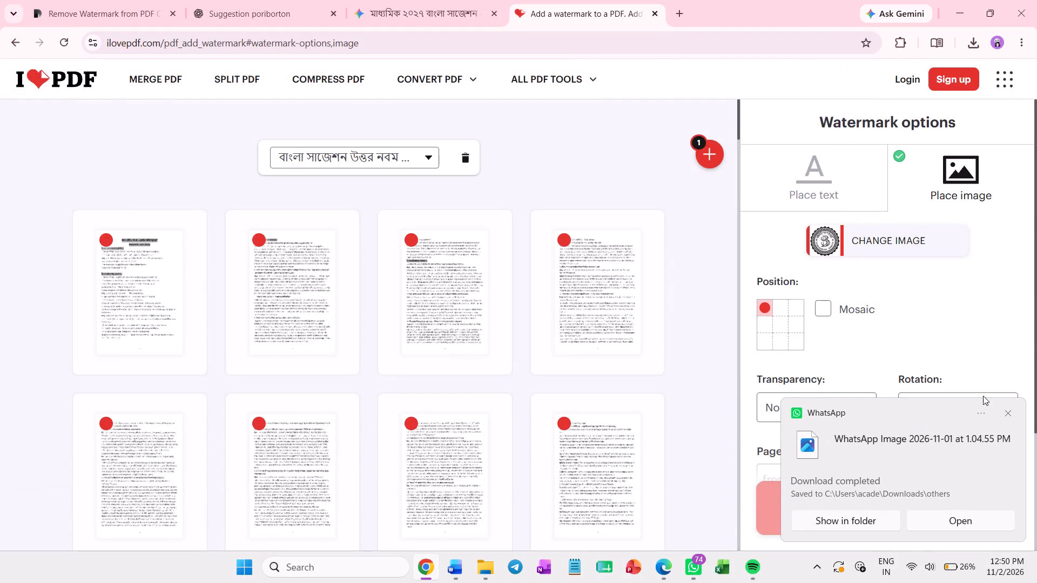
left_click(1009, 415)
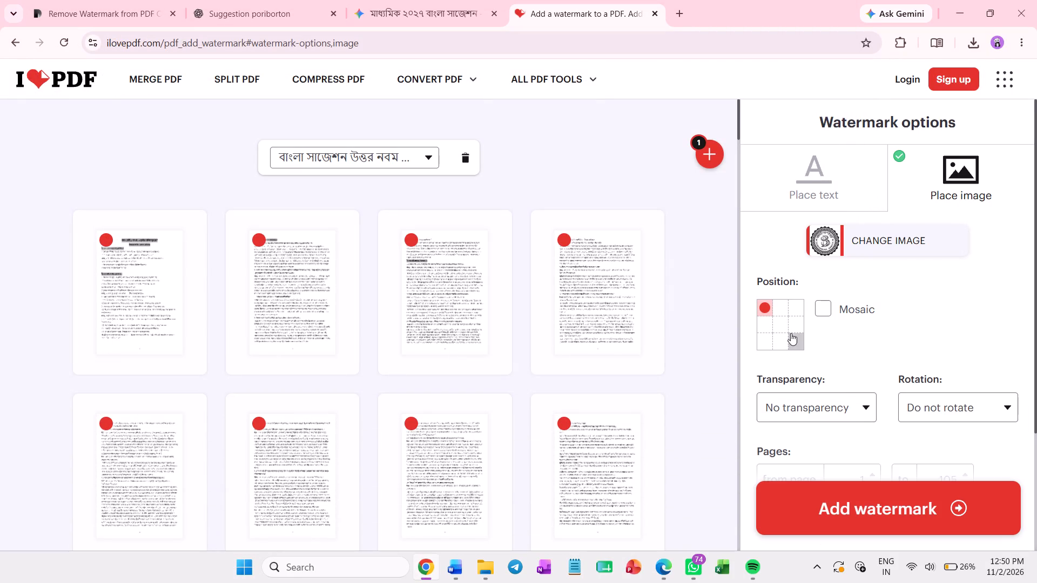
Position the watermark image at the centre of the pages and set its transparency to 25%.
left_click(778, 326)
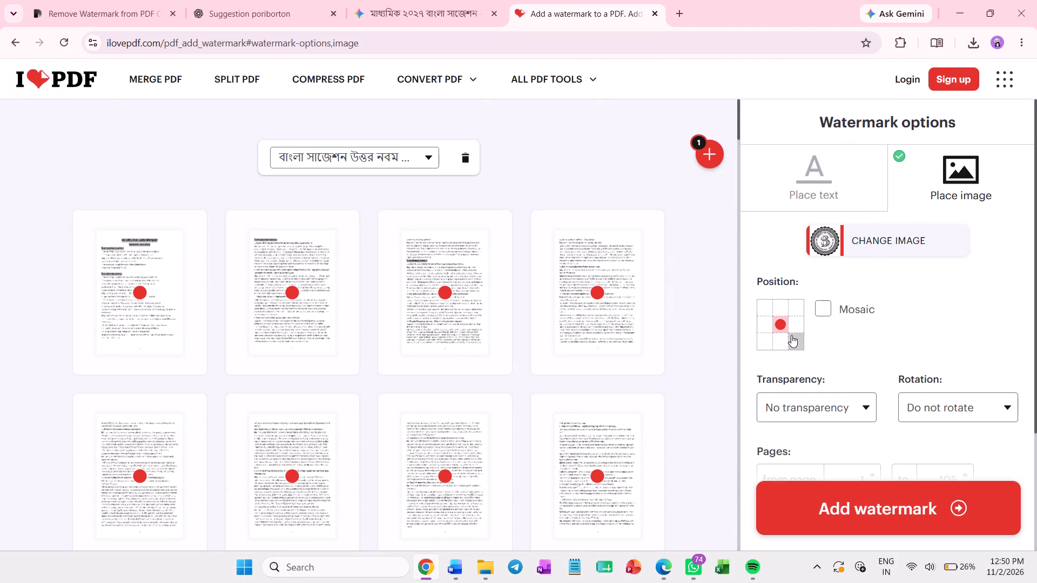
left_click(867, 398)
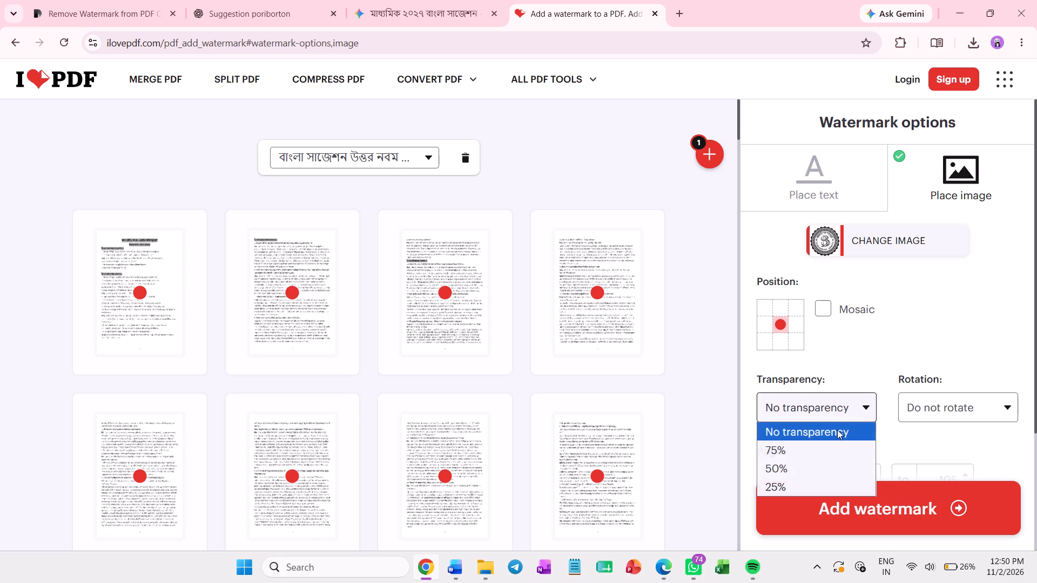
left_click(827, 479)
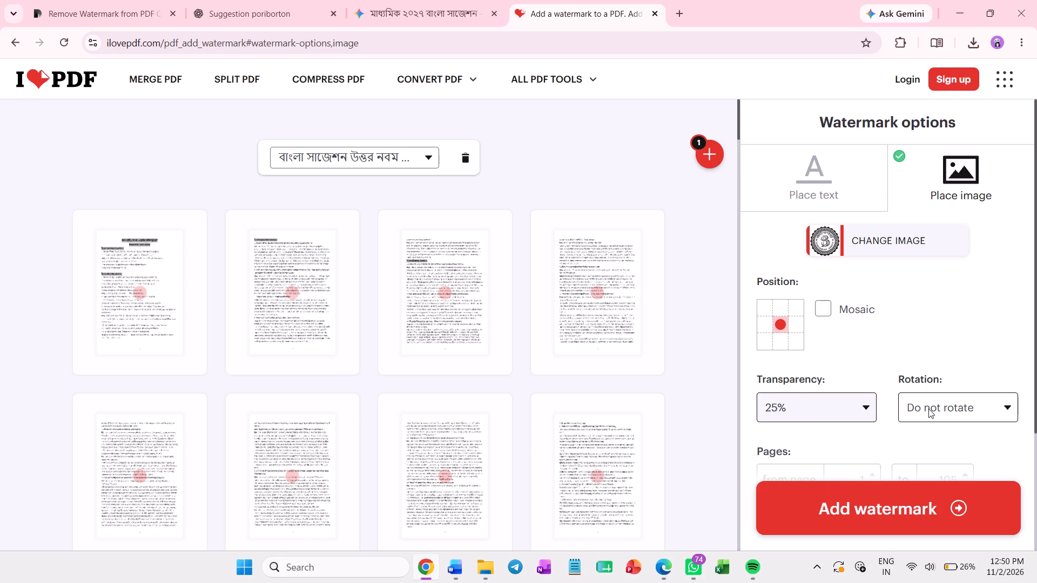
Set the image watermark's layer to below the PDF content.
scroll(928, 409, "down", 2)
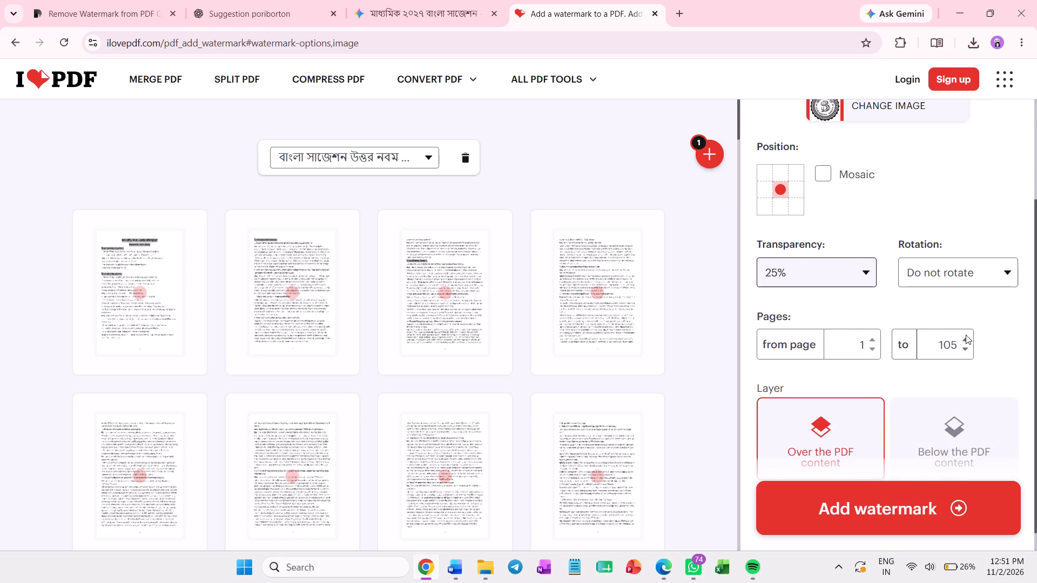
scroll(869, 390, "down", 3)
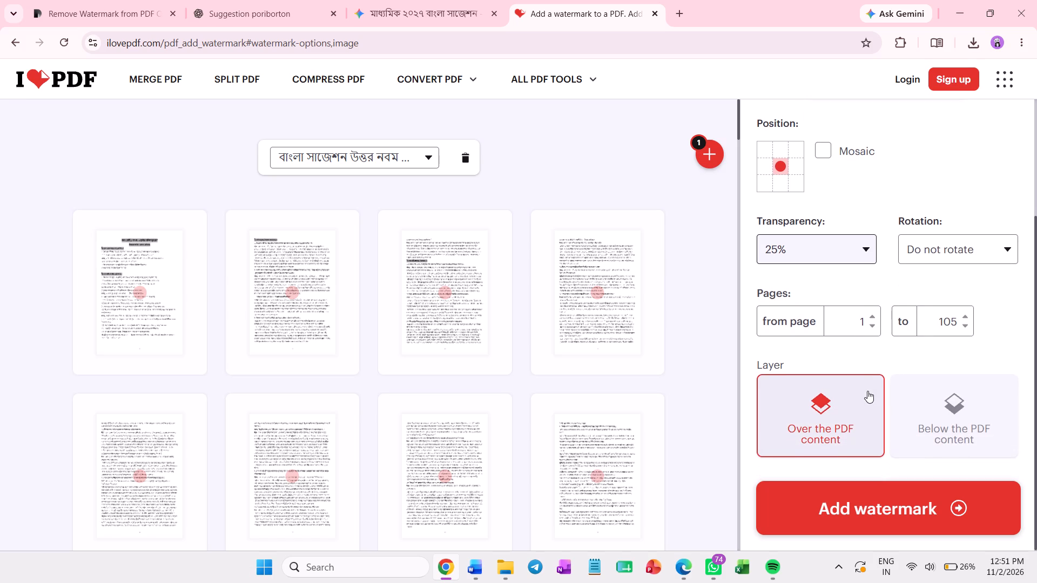
left_click(946, 408)
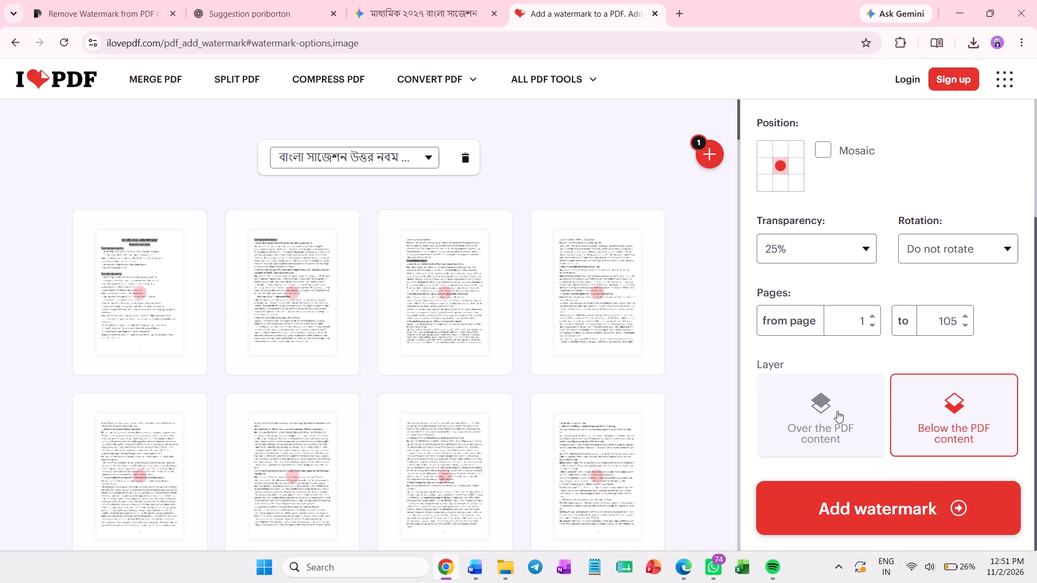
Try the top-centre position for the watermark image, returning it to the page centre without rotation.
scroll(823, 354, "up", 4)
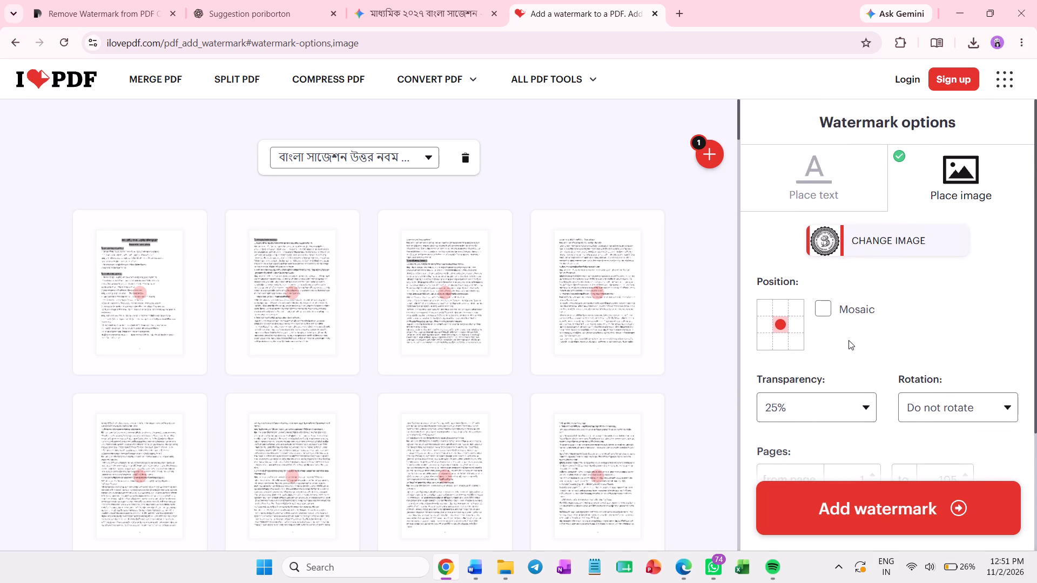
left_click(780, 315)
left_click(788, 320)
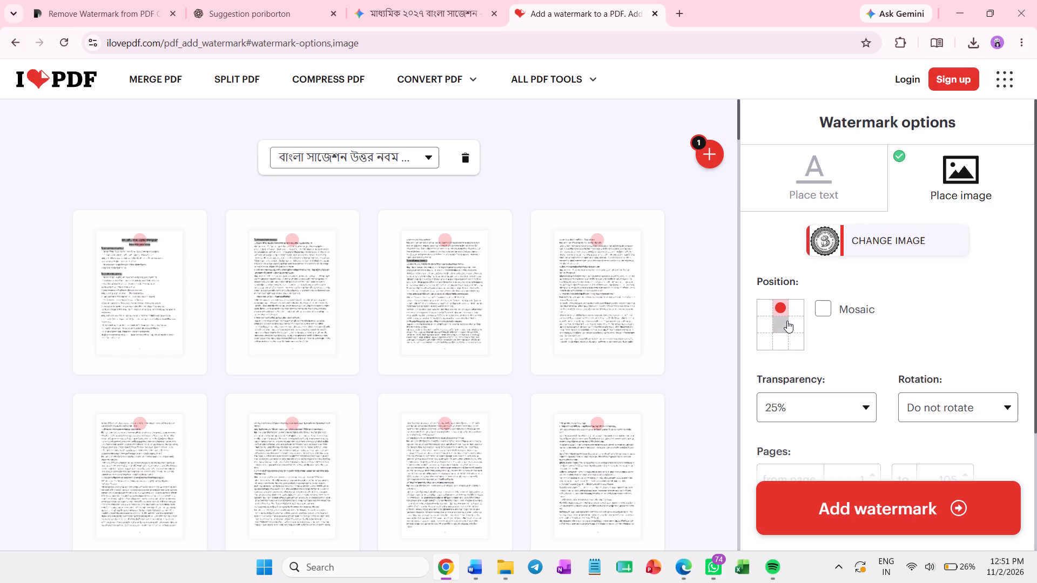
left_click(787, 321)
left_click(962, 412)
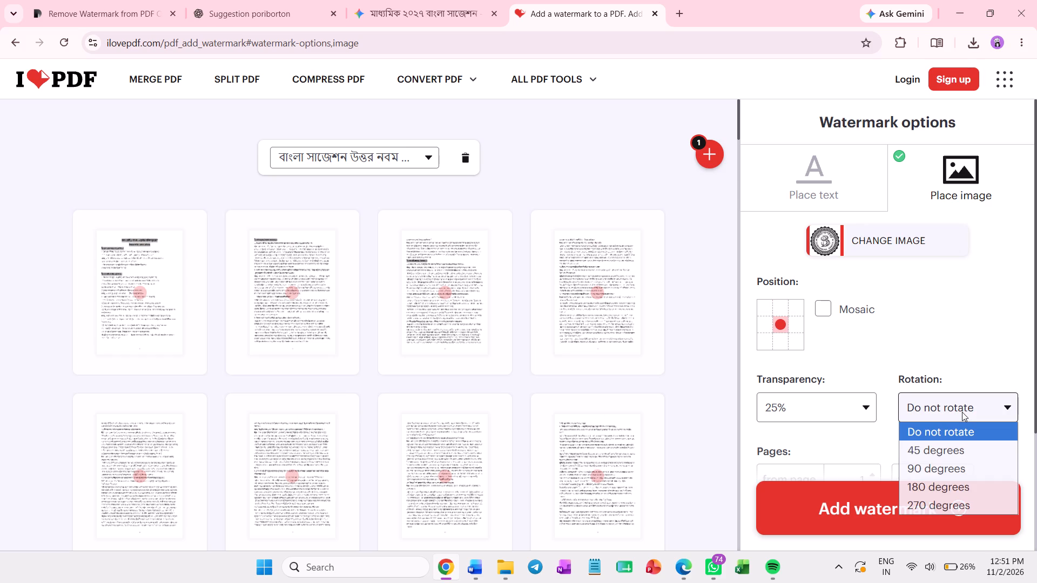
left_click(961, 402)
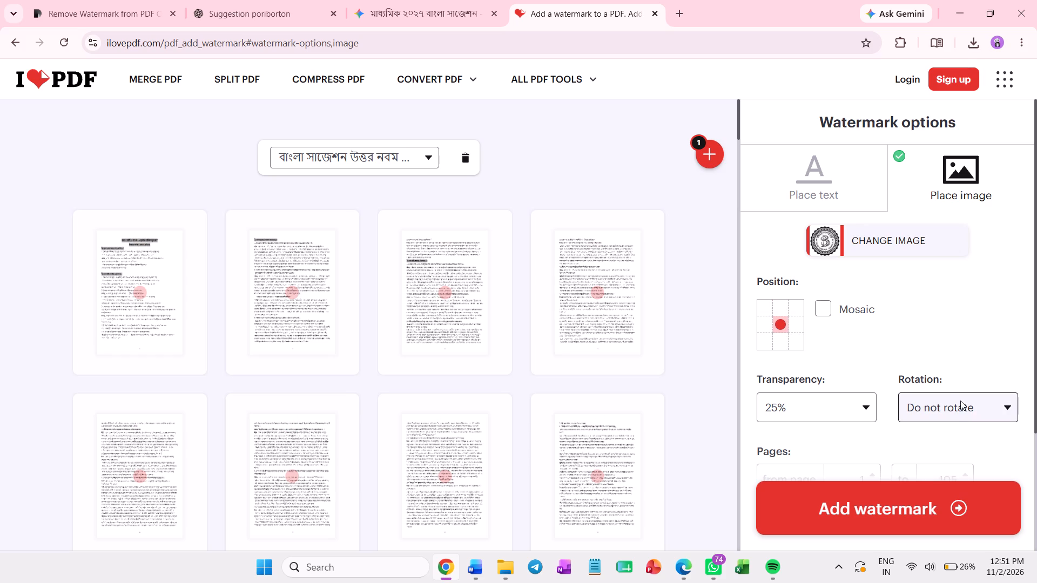
Add the image watermark to the Bengali class নবম suggestion PDF and download the watermarked file.
scroll(836, 282, "down", 9)
scroll(836, 282, "up", 5)
left_click(865, 514)
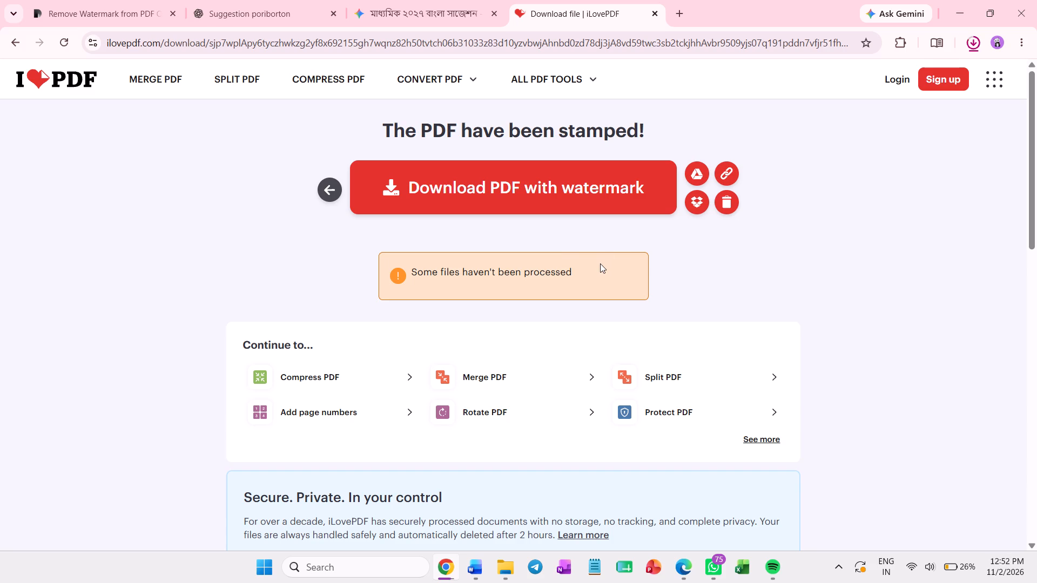
left_click(547, 186)
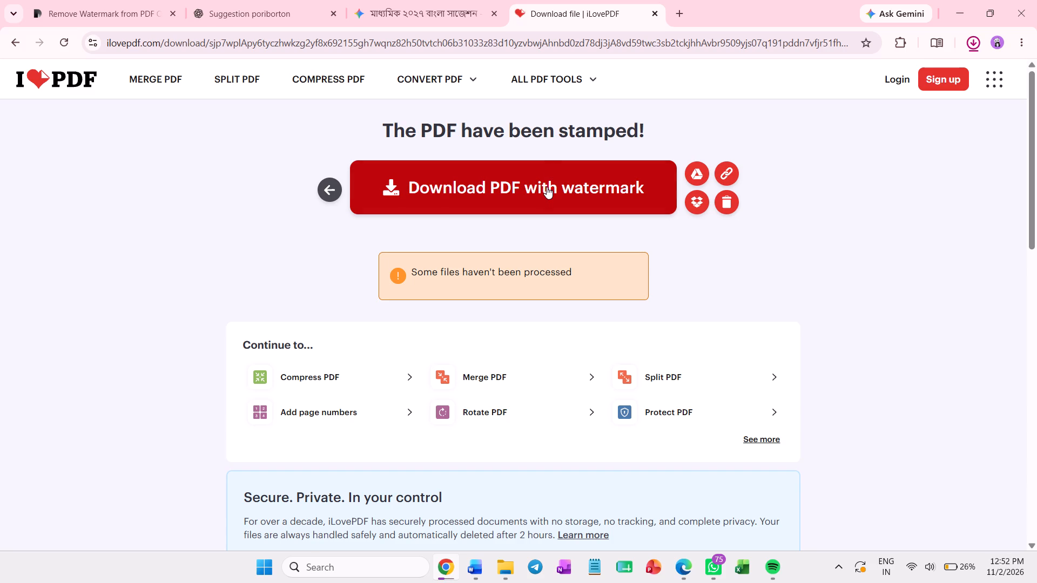
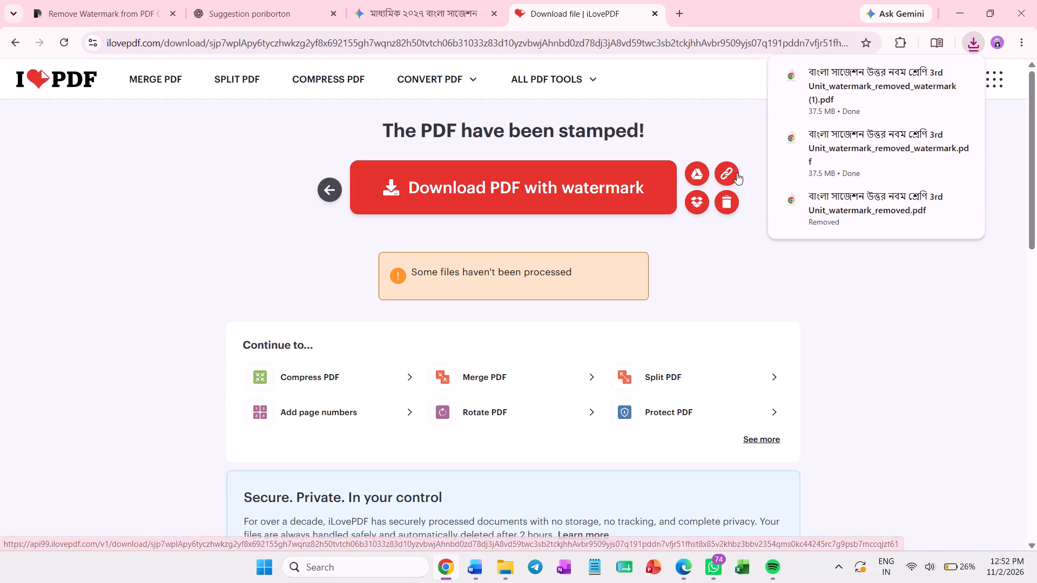
Download the watermarked PDF of the class নবম 3rd Unit বাংলা suggestion answers once more.
scroll(515, 179, "up", 3)
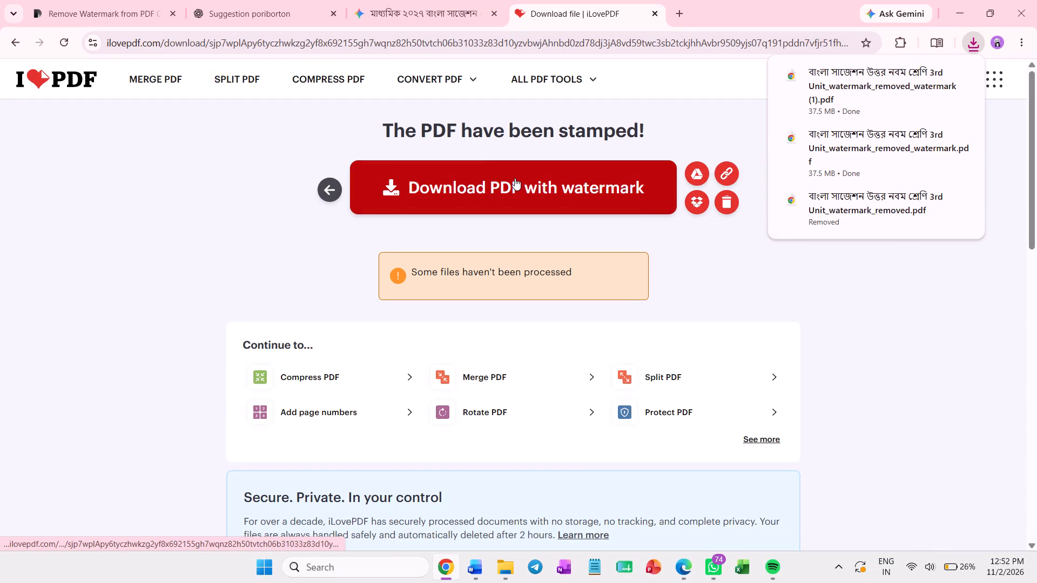
left_click(541, 191)
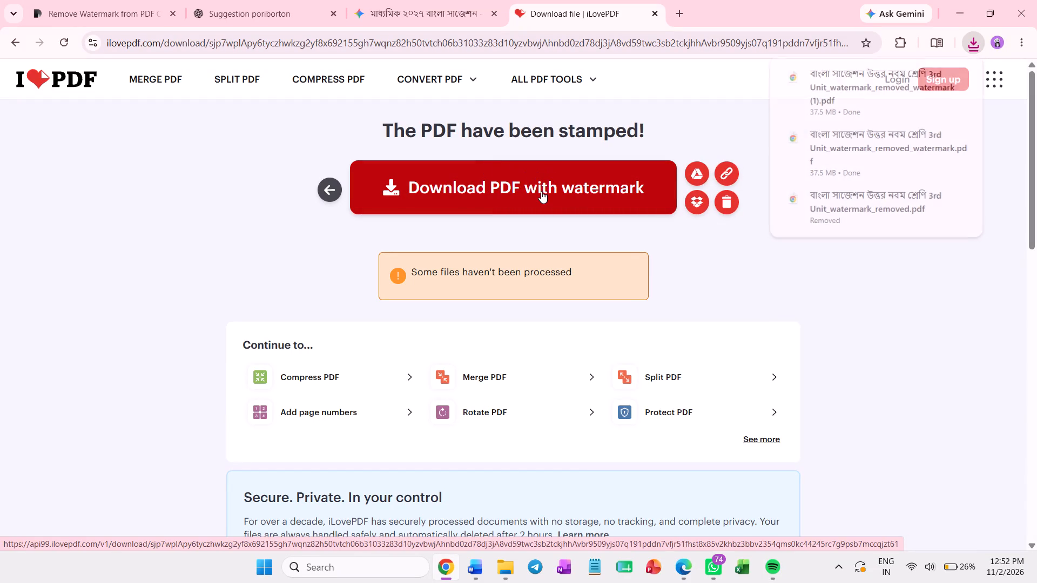
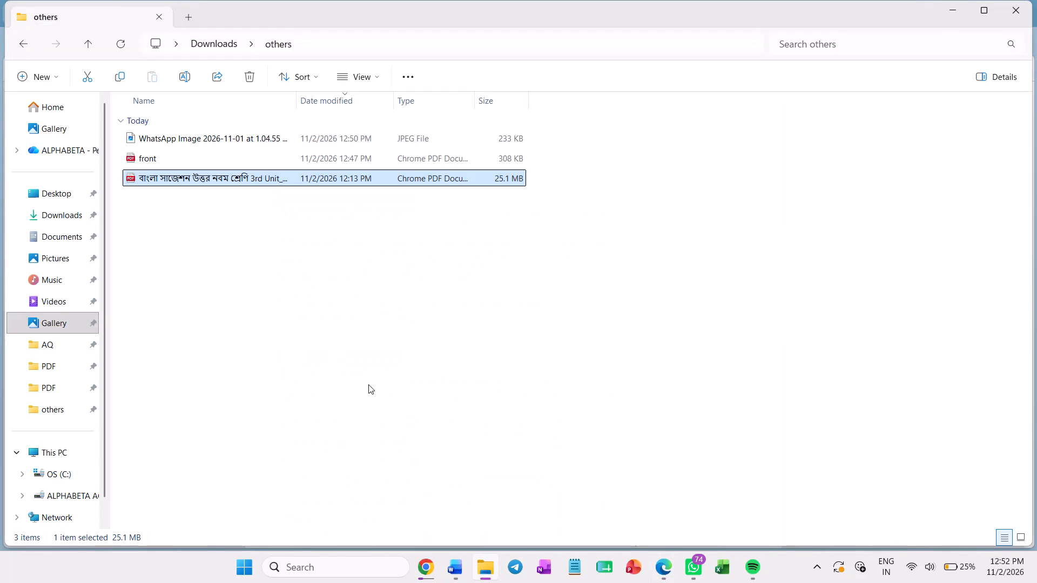
Open the newest watermarked বাংলা সাজেশন উত্তর নবম শ্রেণি 3rd Unit PDF from the Downloads folder to check it.
left_click(81, 38)
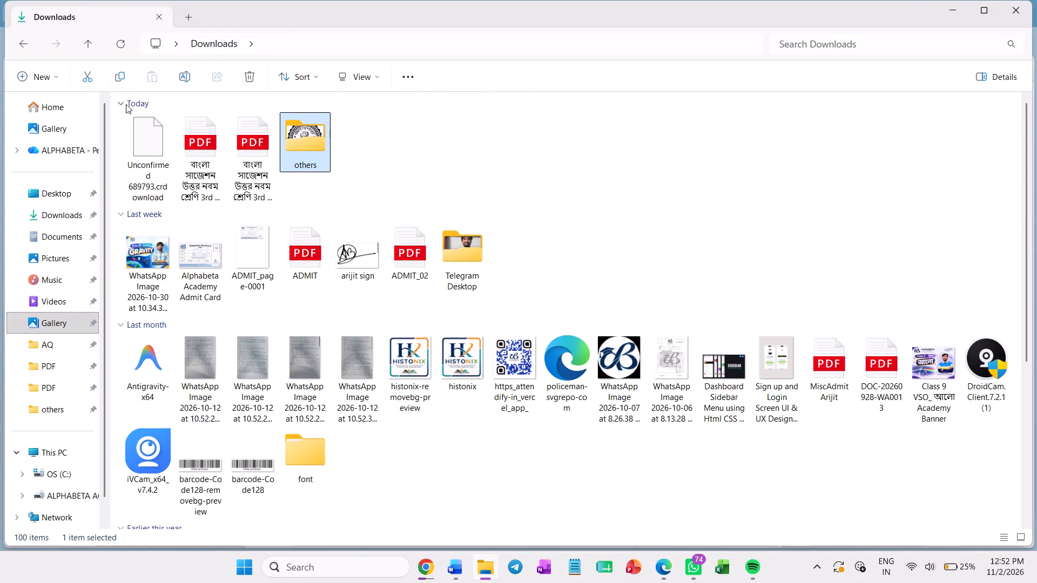
double_click(150, 158)
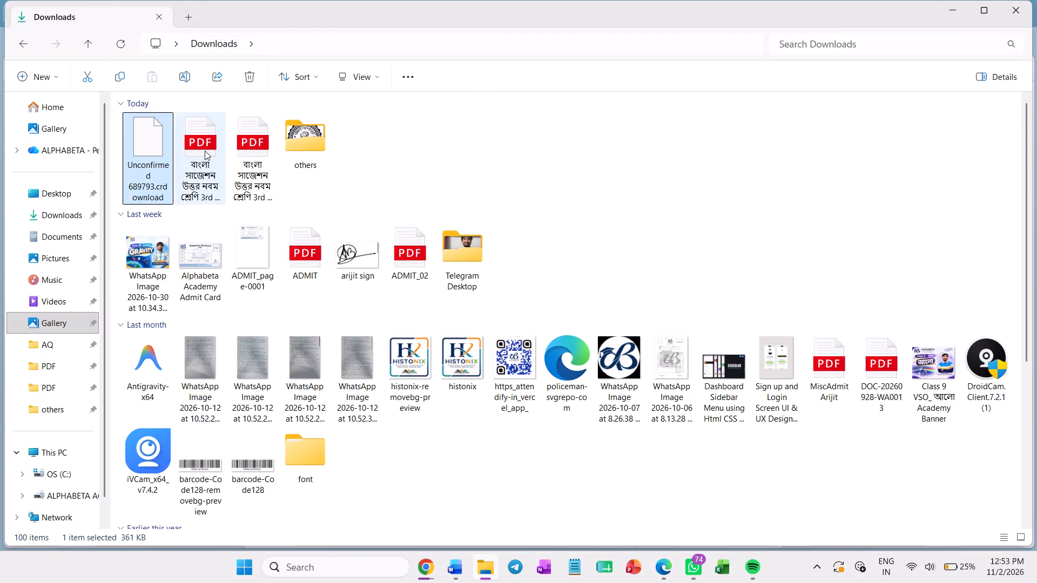
double_click(207, 149)
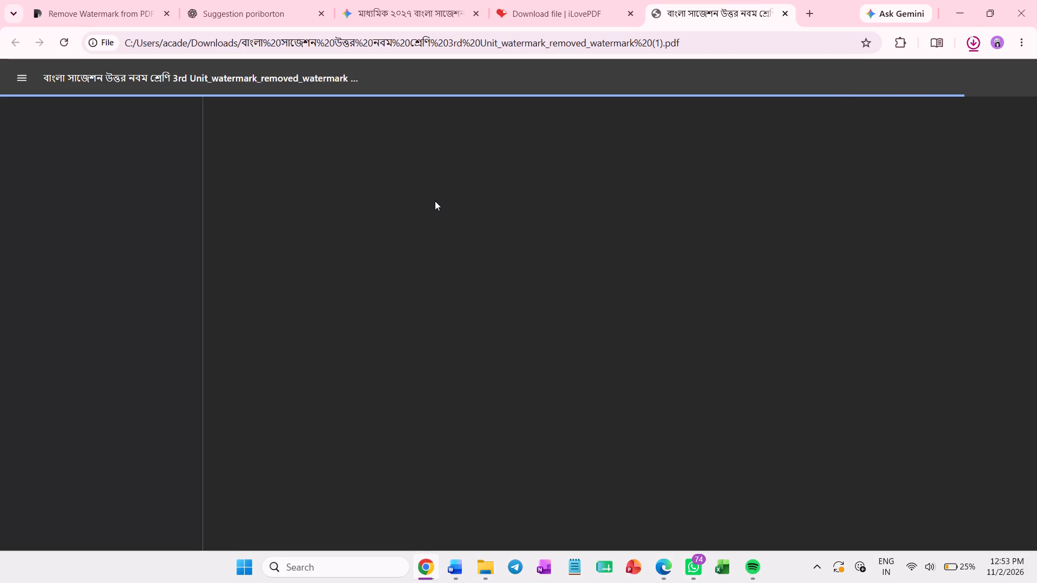
Examine the first pages of the downloaded watermarked Bengali class নবম suggestion PDF to check the watermark.
scroll(458, 199, "down", 2)
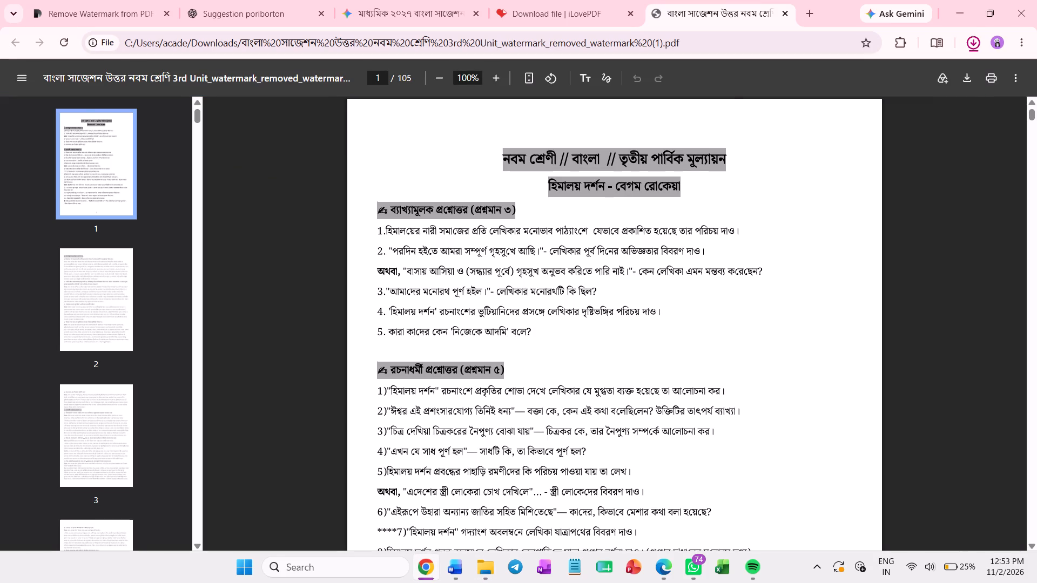
scroll(462, 201, "down", 19)
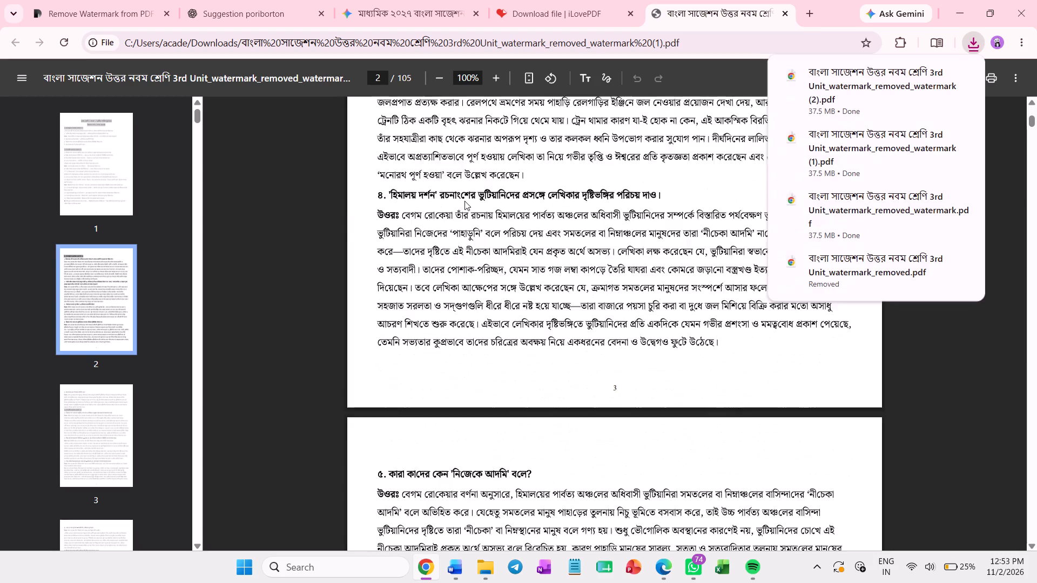
scroll(464, 201, "down", 3)
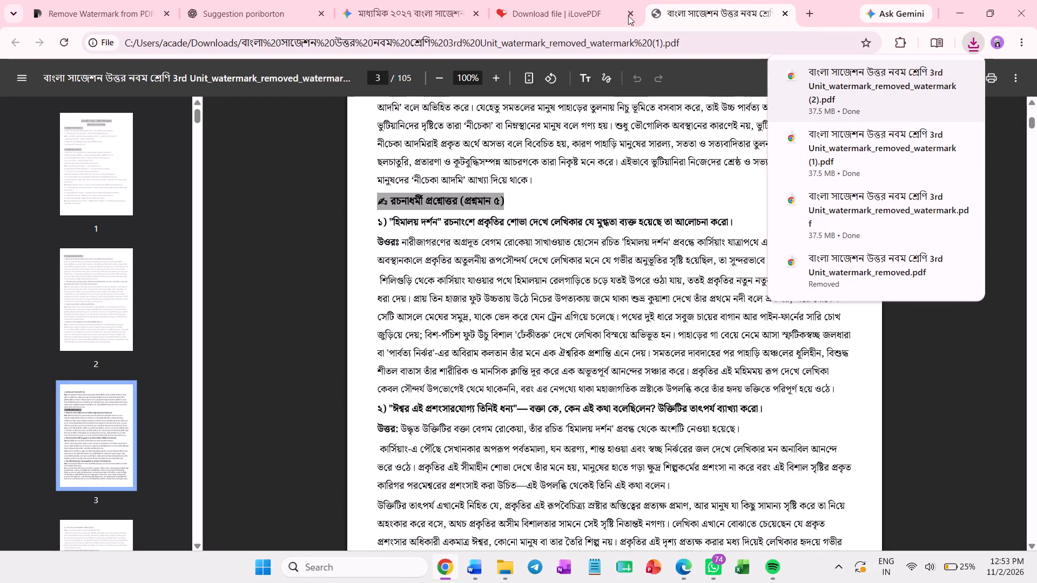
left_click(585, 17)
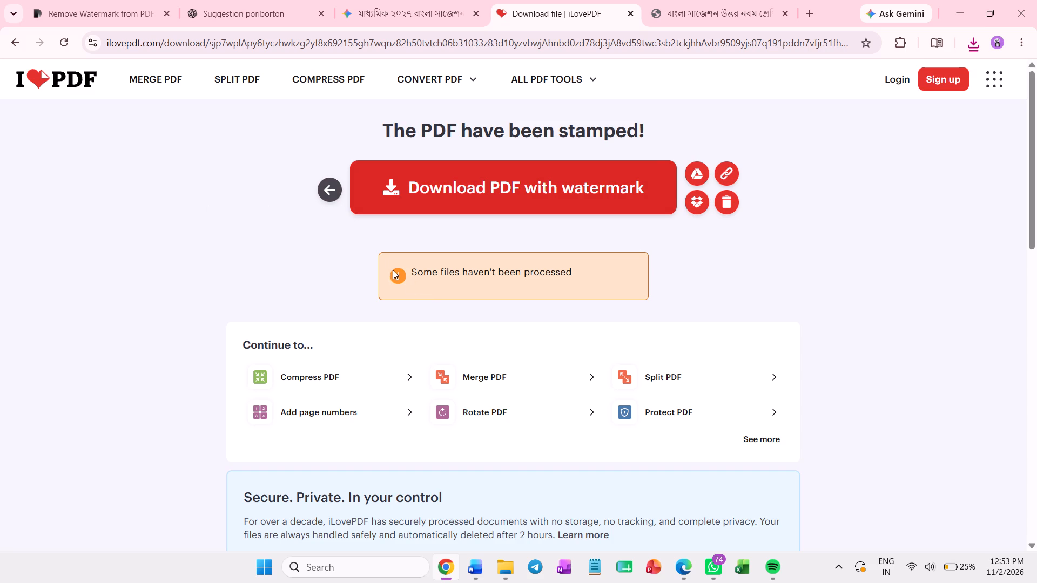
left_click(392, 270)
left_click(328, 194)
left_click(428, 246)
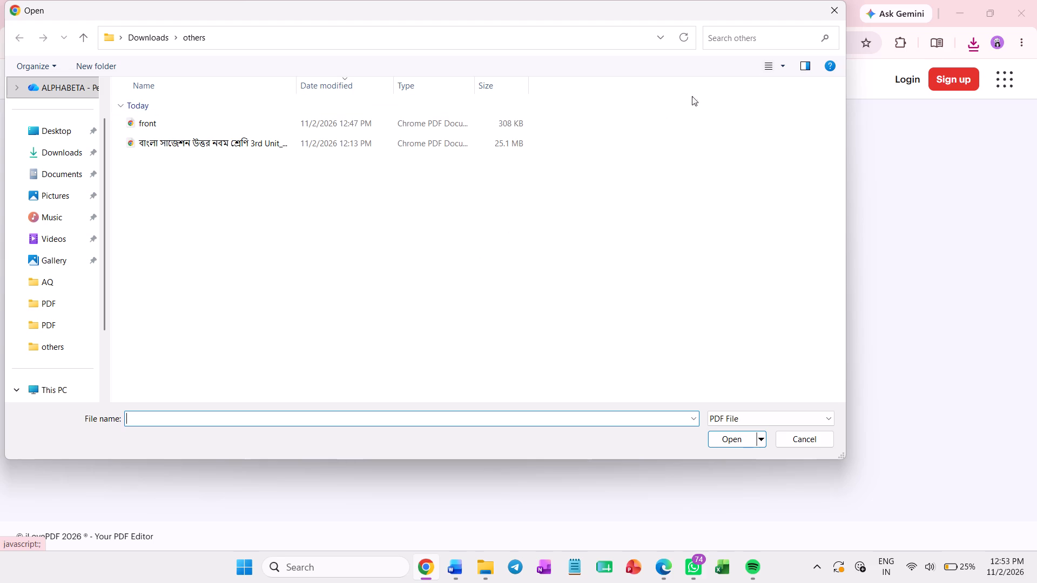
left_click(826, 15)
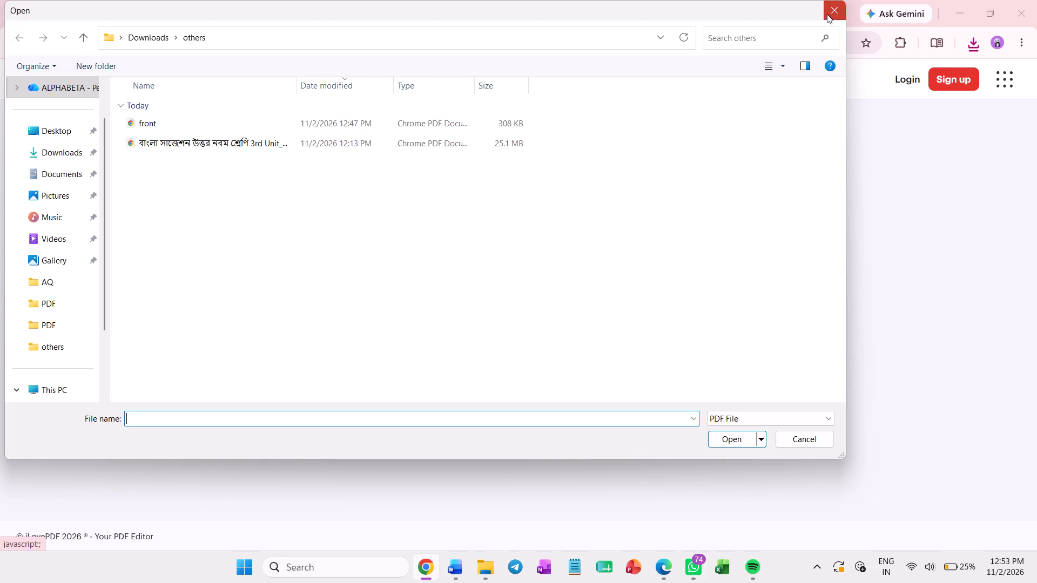
Switch to File Explorer and delete the three watermarked copies of the Bengali class নবম suggestion PDF from Downloads.
left_click(968, 9)
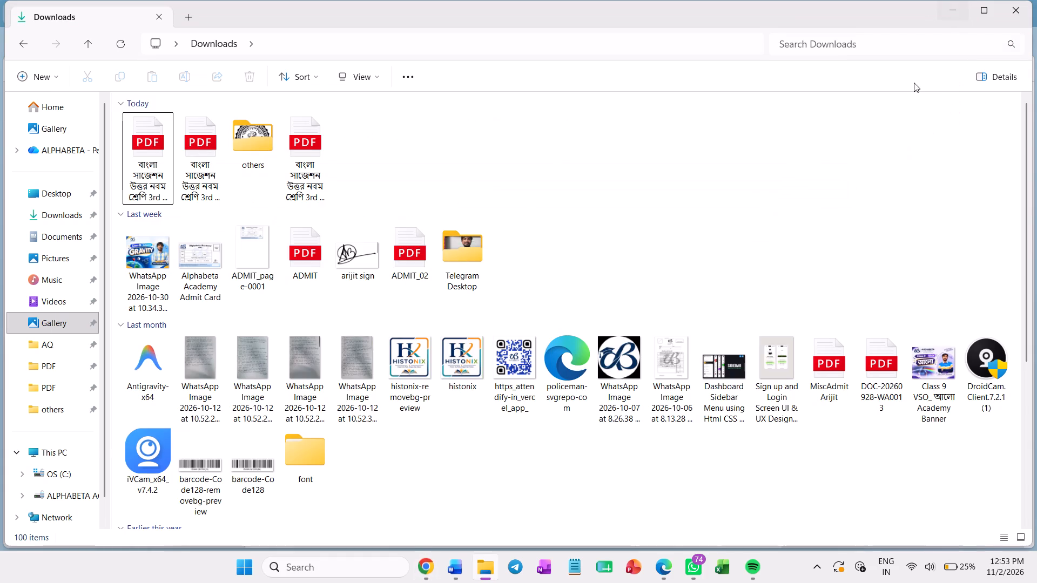
left_click(297, 146)
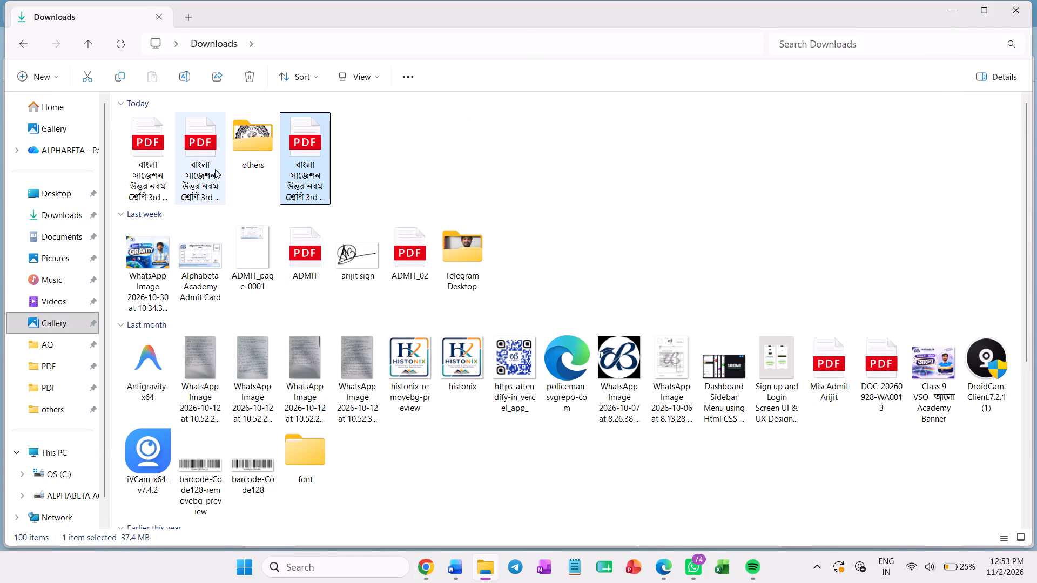
left_click(218, 169)
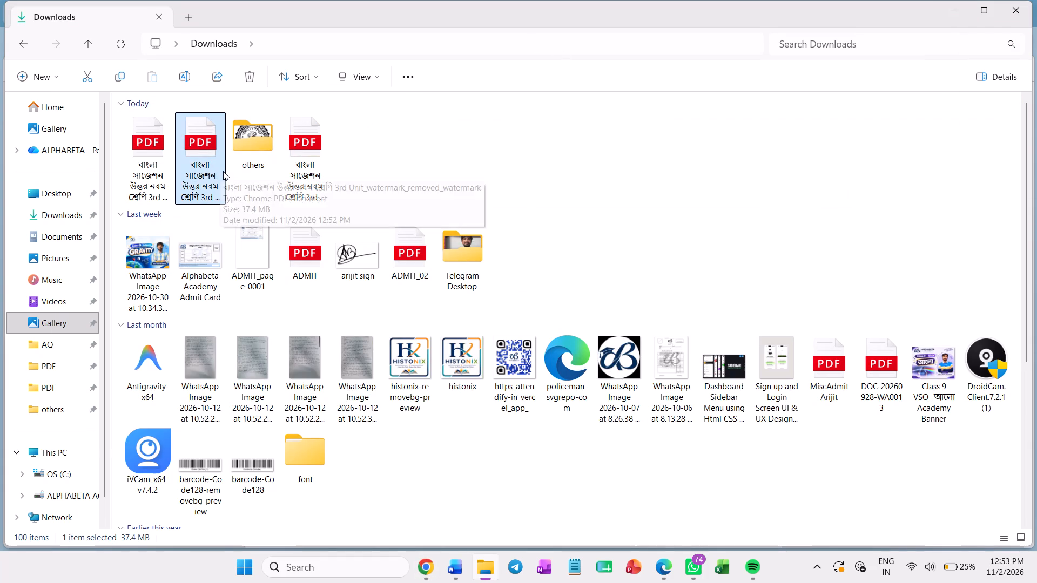
left_click(308, 157, "ctrl")
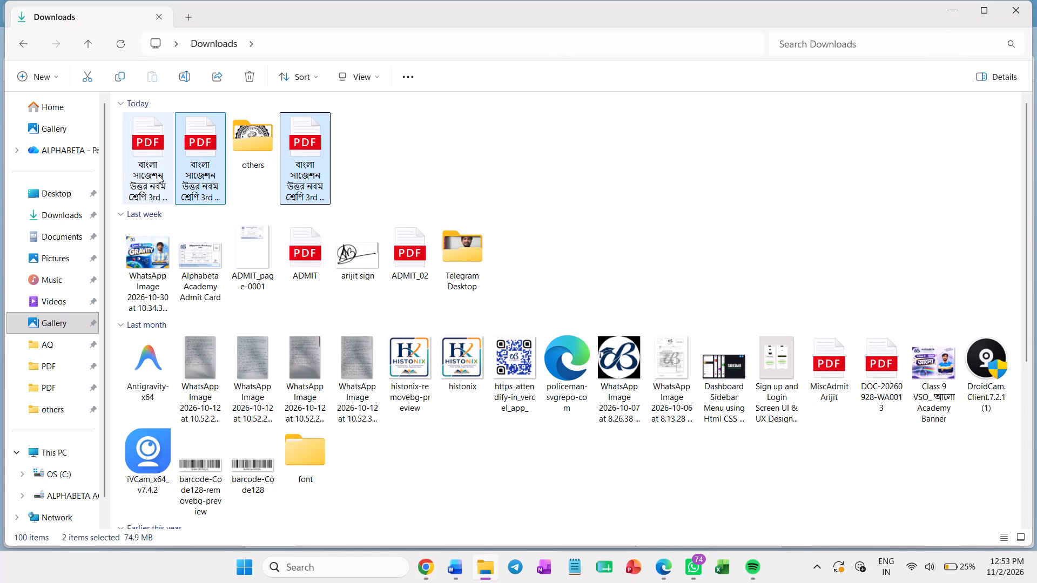
left_click(146, 179, "ctrl")
left_click(251, 71, "ctrl")
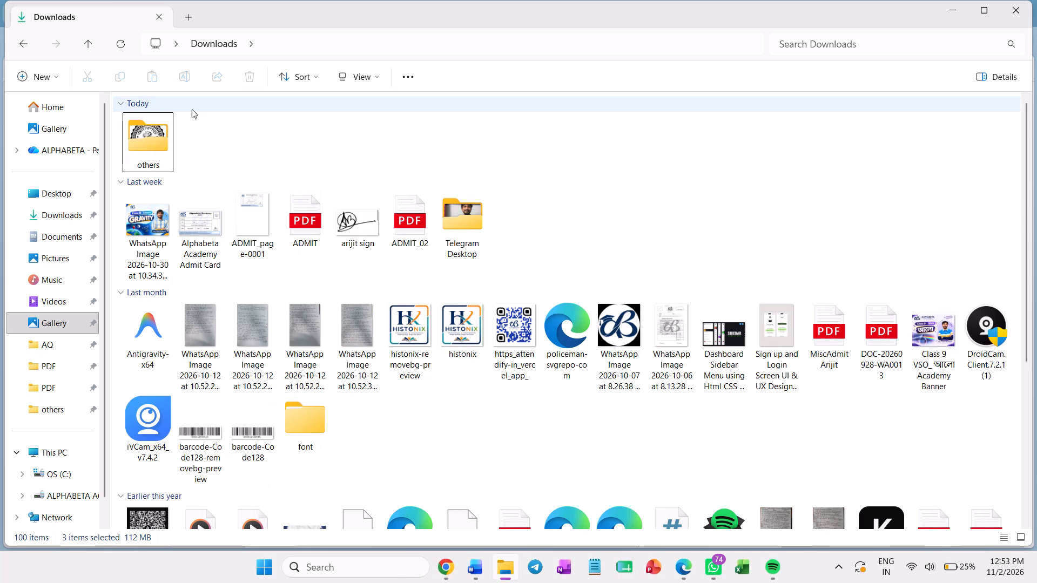
Open the others folder in Downloads.
double_click(163, 148)
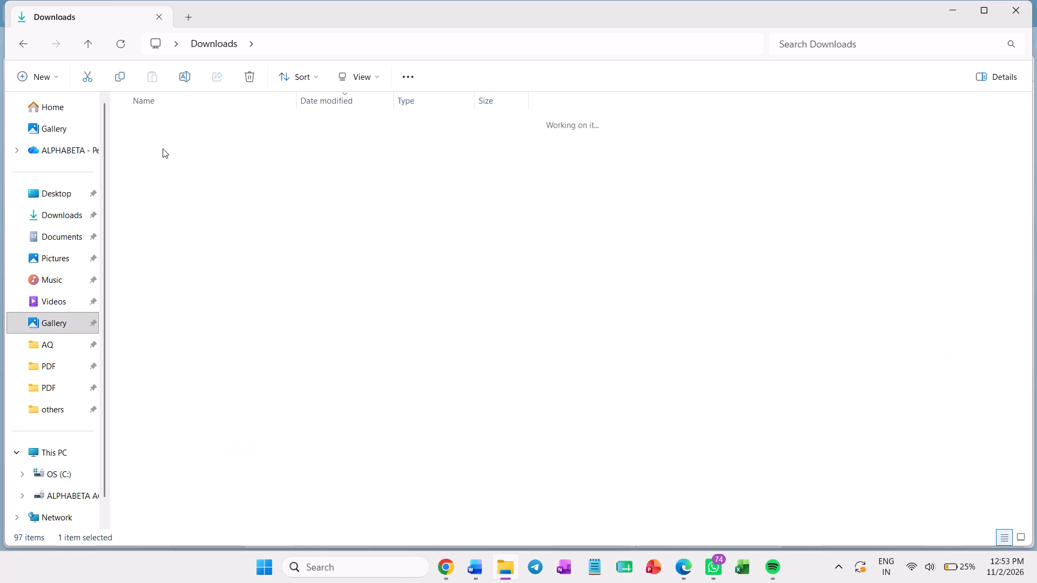
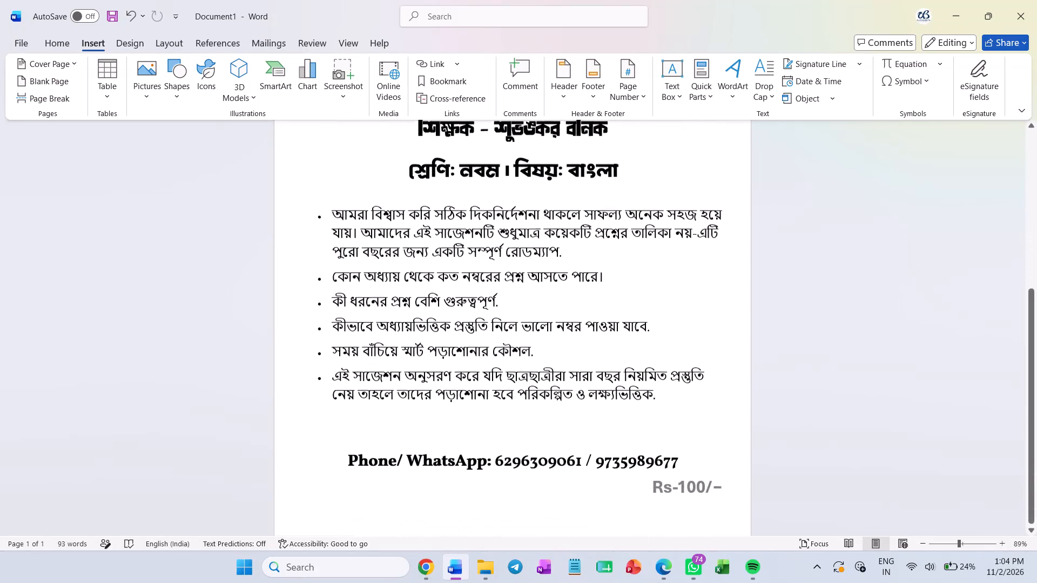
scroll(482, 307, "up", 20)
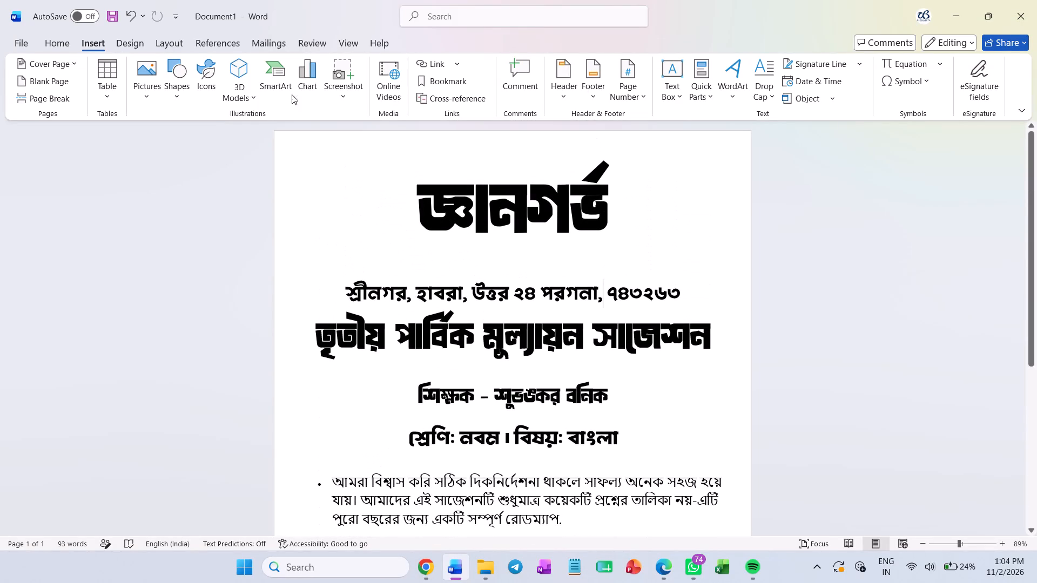
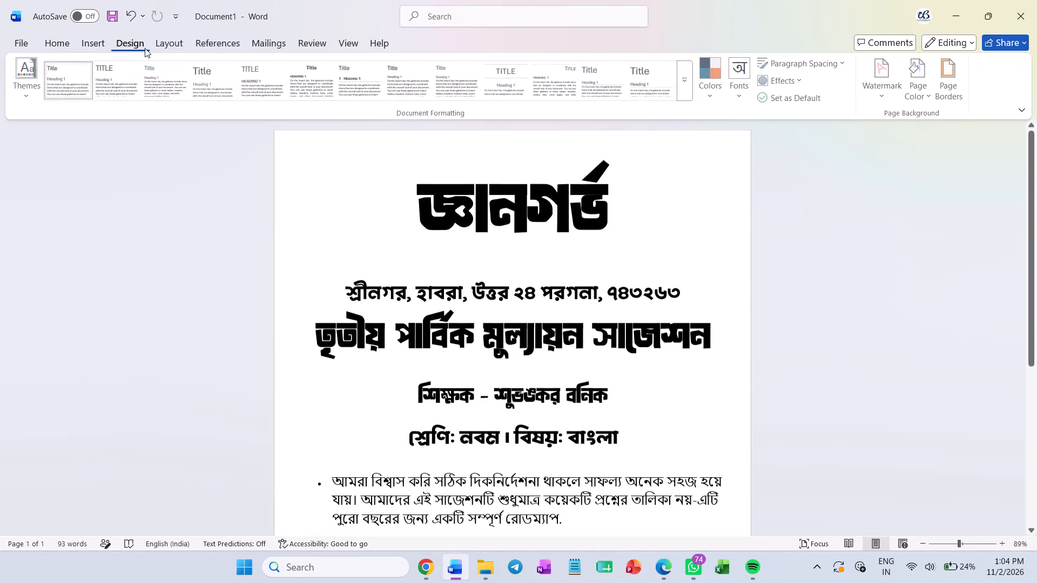
Add a custom picture watermark to the cover document using the WhatsApp Image 2026-11-01 at 1.04.55 PM.jpeg file.
left_click(870, 97)
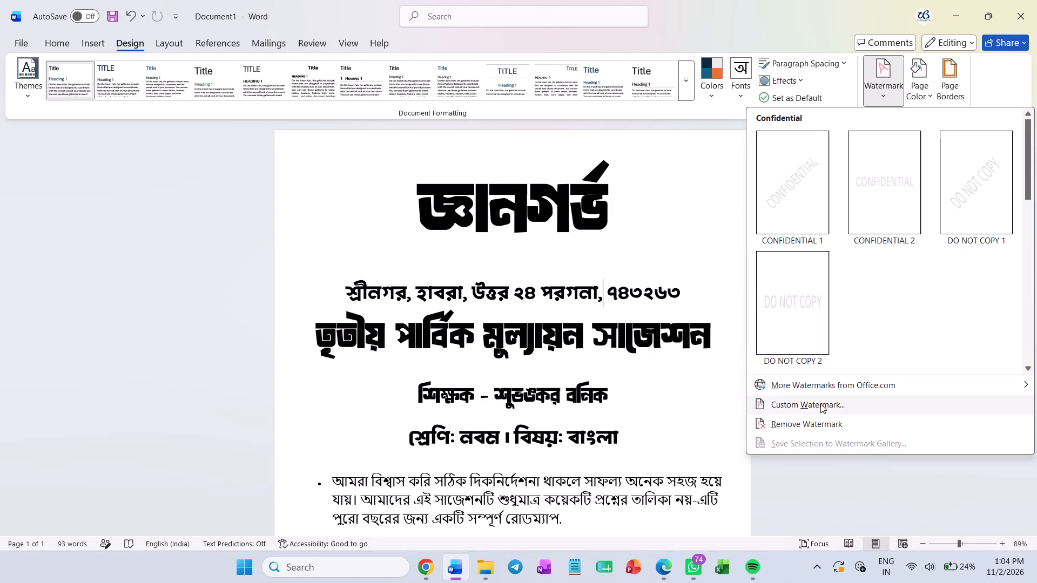
left_click(820, 404)
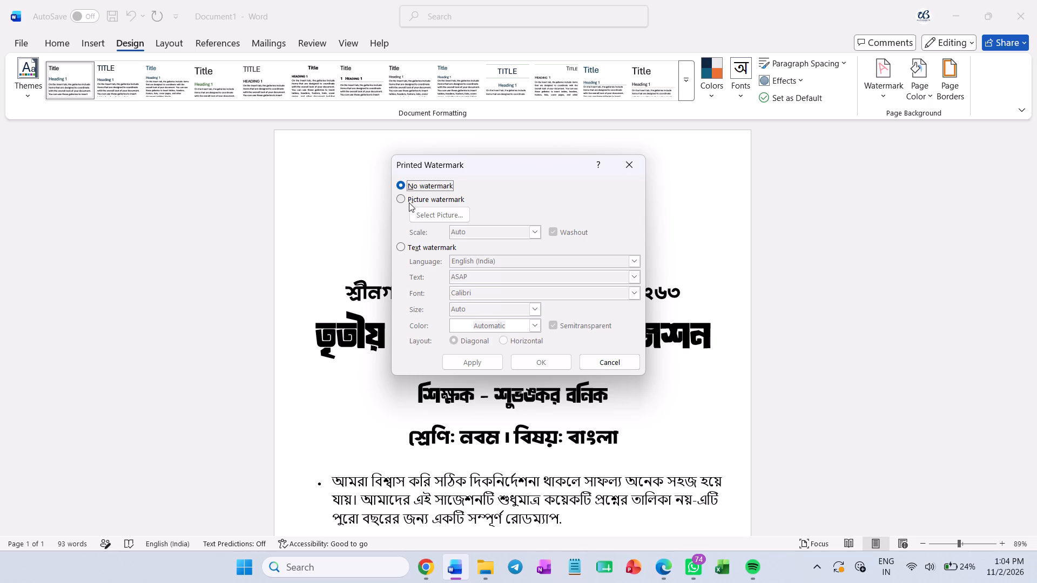
left_click(409, 202)
left_click(416, 213)
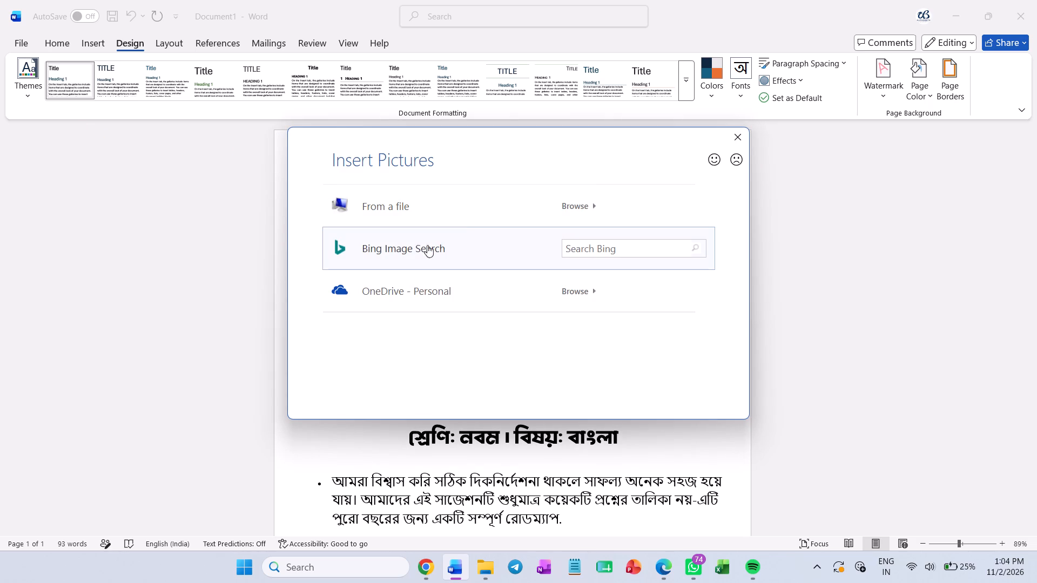
Apply WhatsApp Image 2026-11-01 at 1.04.55 PM.jpeg from the others folder in Downloads as the cover document's picture watermark.
left_click(542, 193)
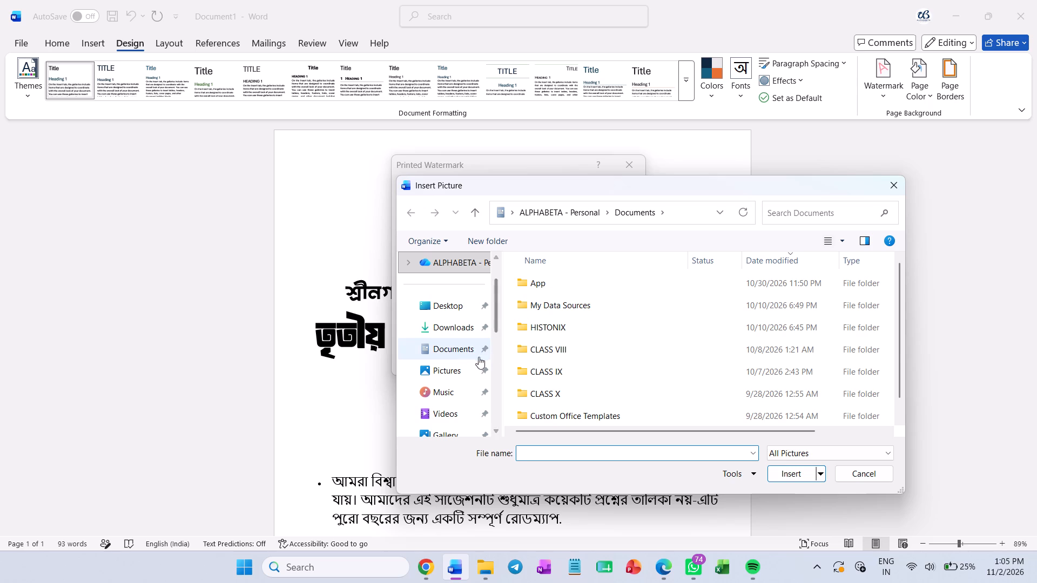
left_click(459, 322)
double_click(544, 315)
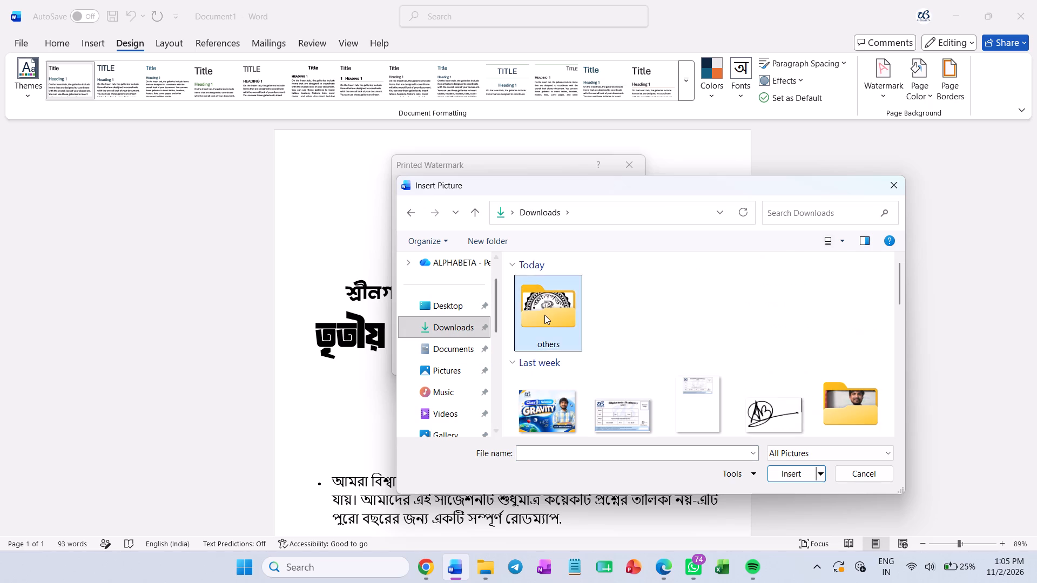
left_click(526, 295)
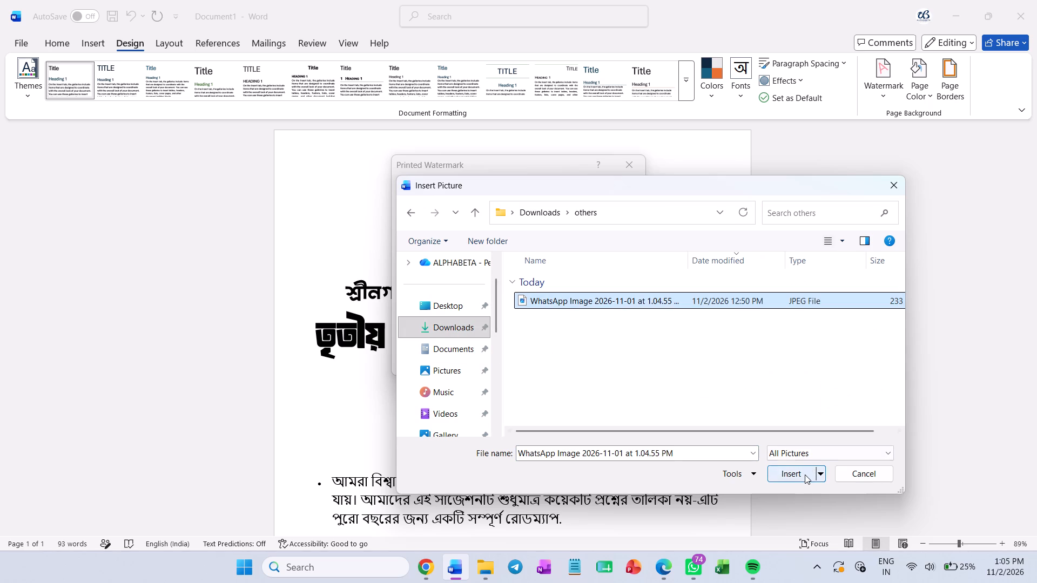
left_click(805, 474)
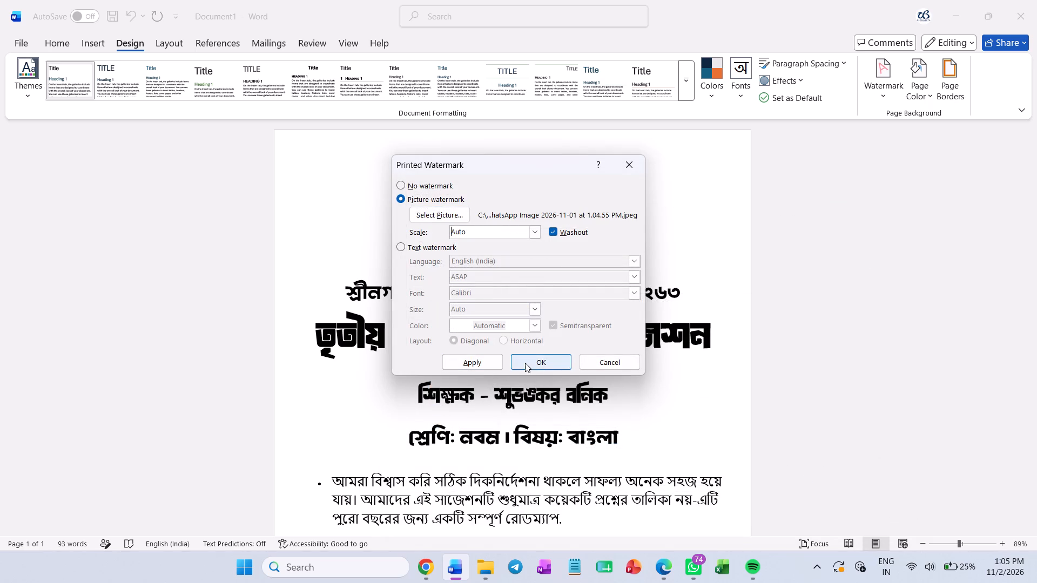
left_click(496, 367)
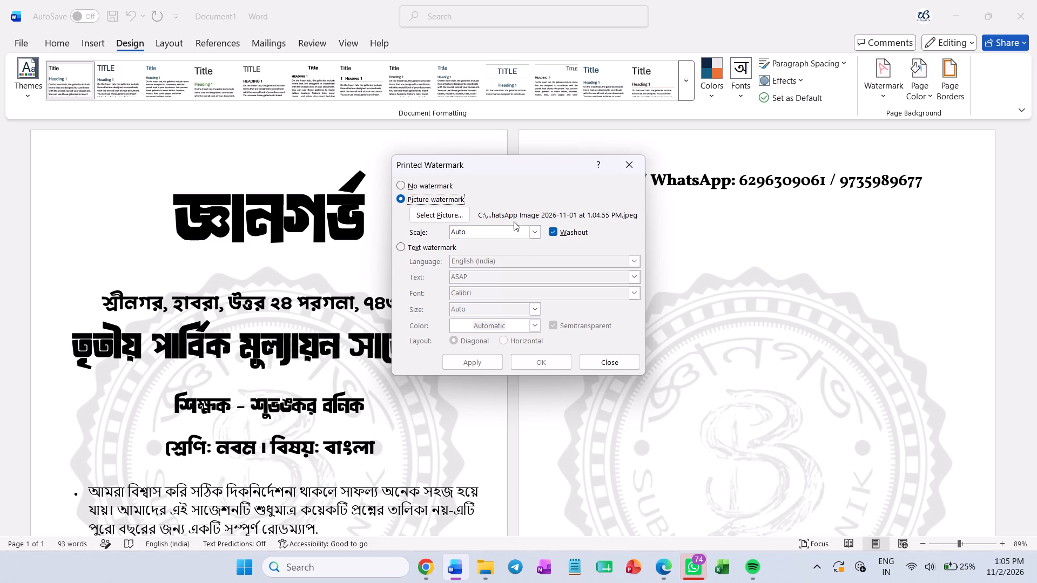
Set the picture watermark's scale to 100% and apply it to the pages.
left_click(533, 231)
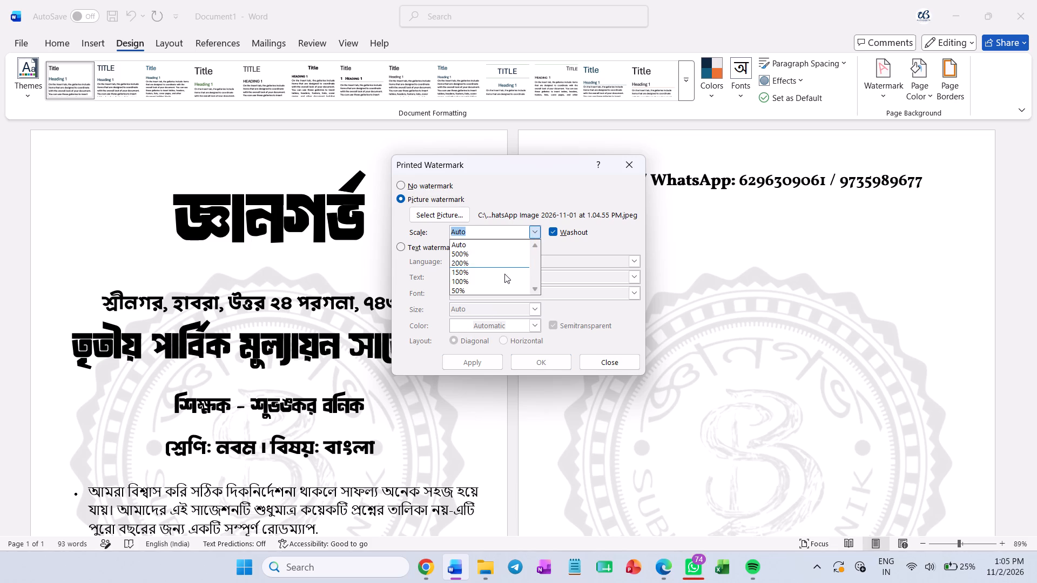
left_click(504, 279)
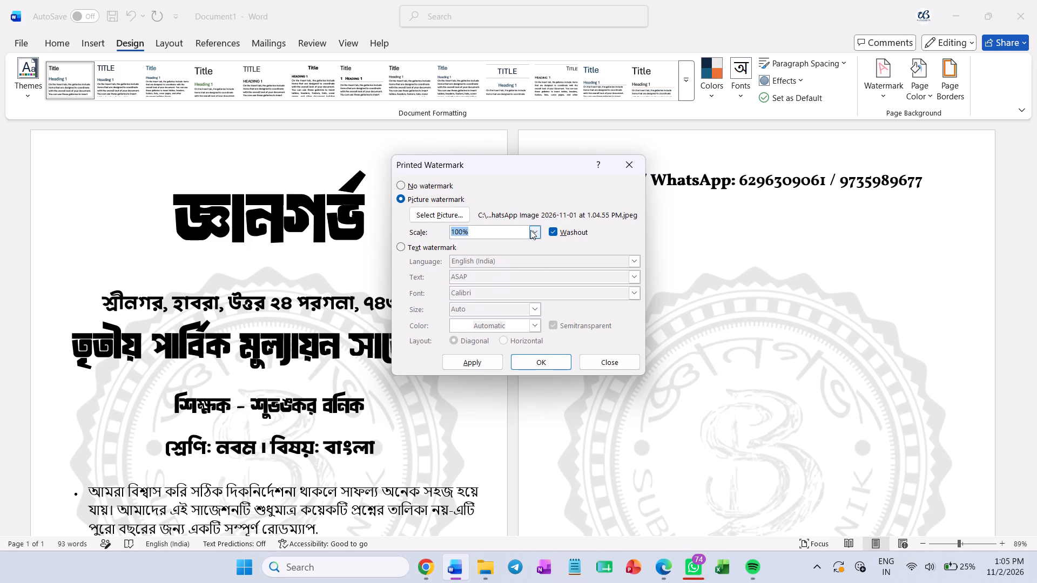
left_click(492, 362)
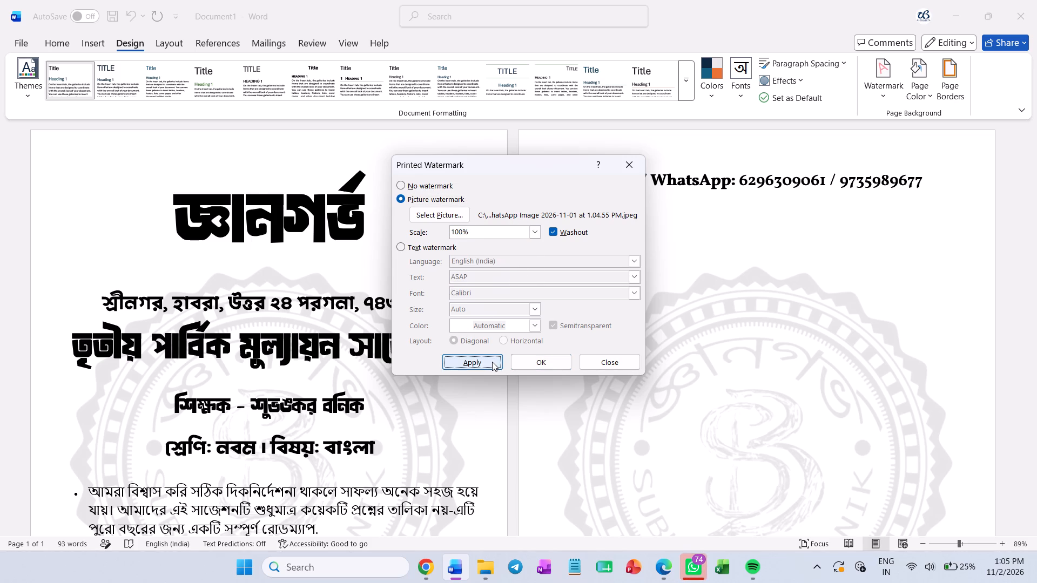
Set the picture watermark's scale to 50% and apply it to the pages.
left_click(535, 234)
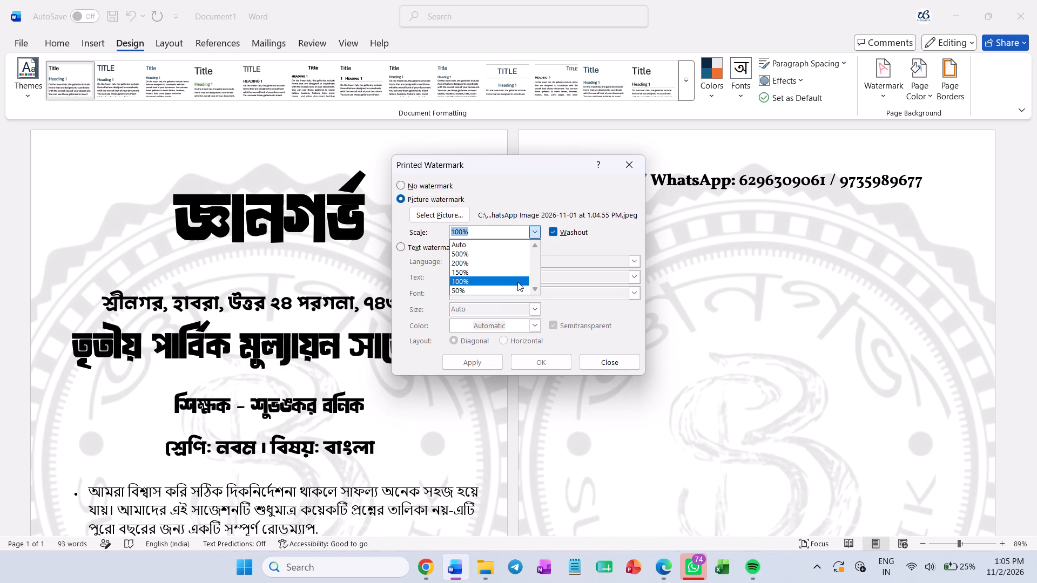
left_click(510, 295)
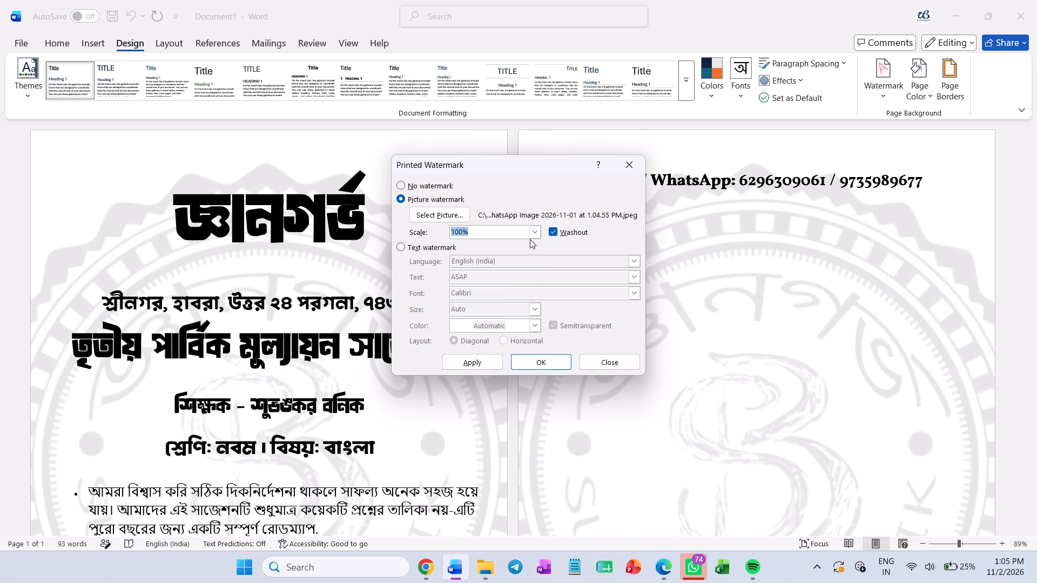
left_click(533, 238)
left_click(507, 293)
left_click(484, 365)
scroll(487, 337, "down", 4)
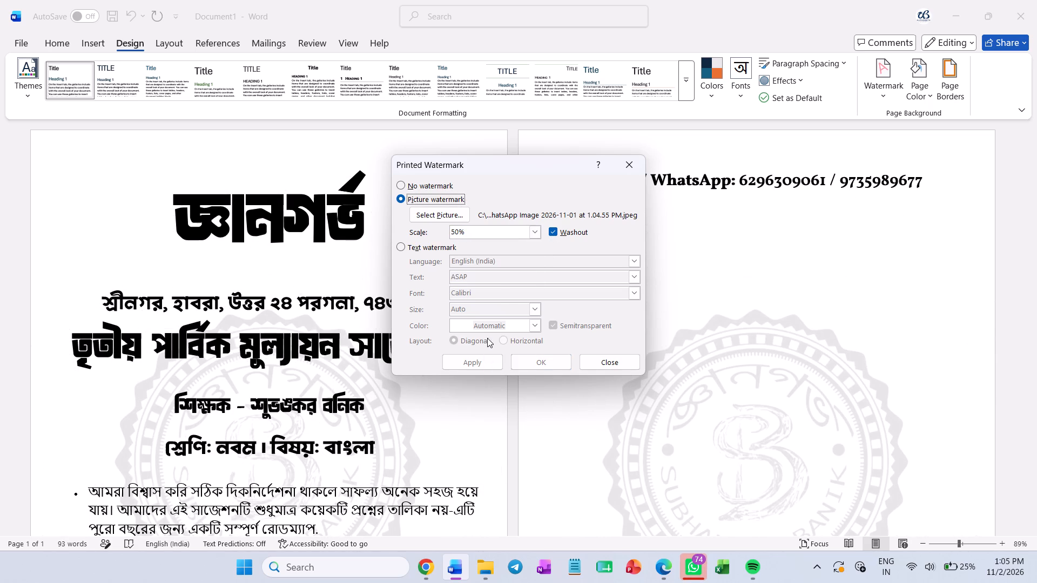
scroll(253, 445, "down", 4)
scroll(339, 375, "down", 1)
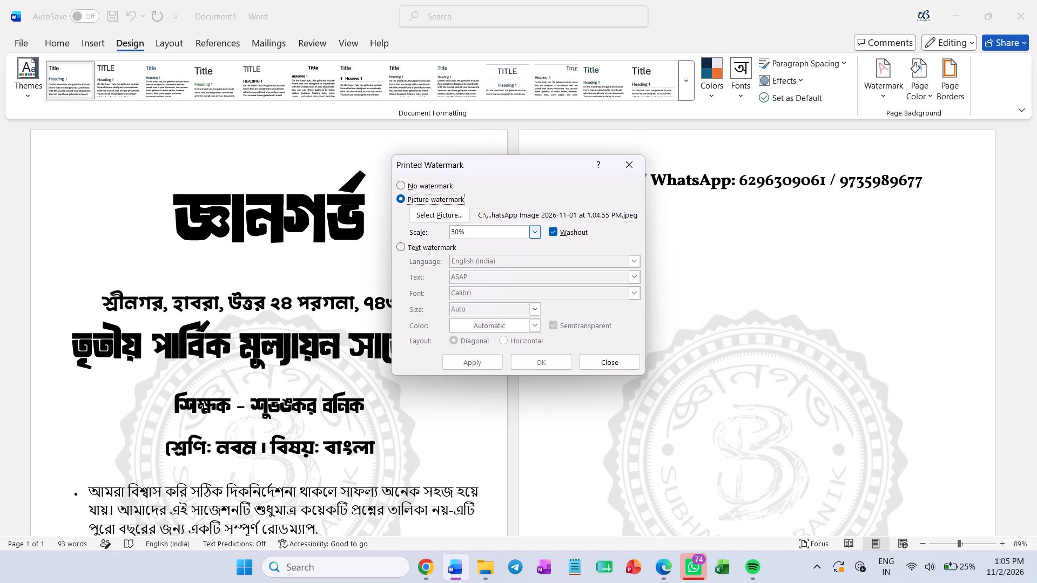
Open the picture watermark's scale value for editing.
left_click(527, 233)
left_click(453, 237)
Set the picture watermark's scale to 40%, apply it to the pages and finish the watermark settings.
key("BackSpace")
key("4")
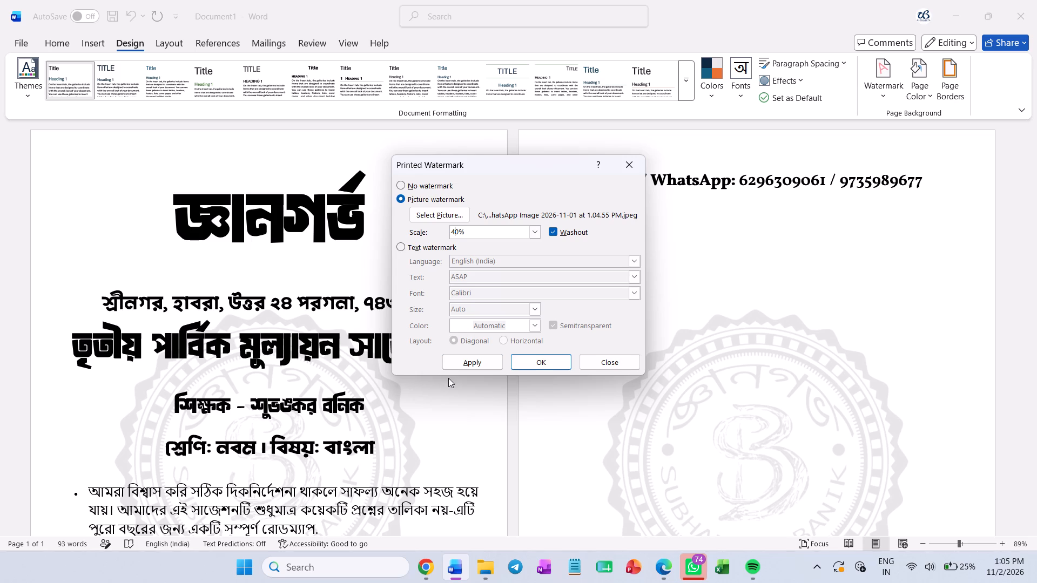
left_click(453, 365)
scroll(278, 481, "down", 3)
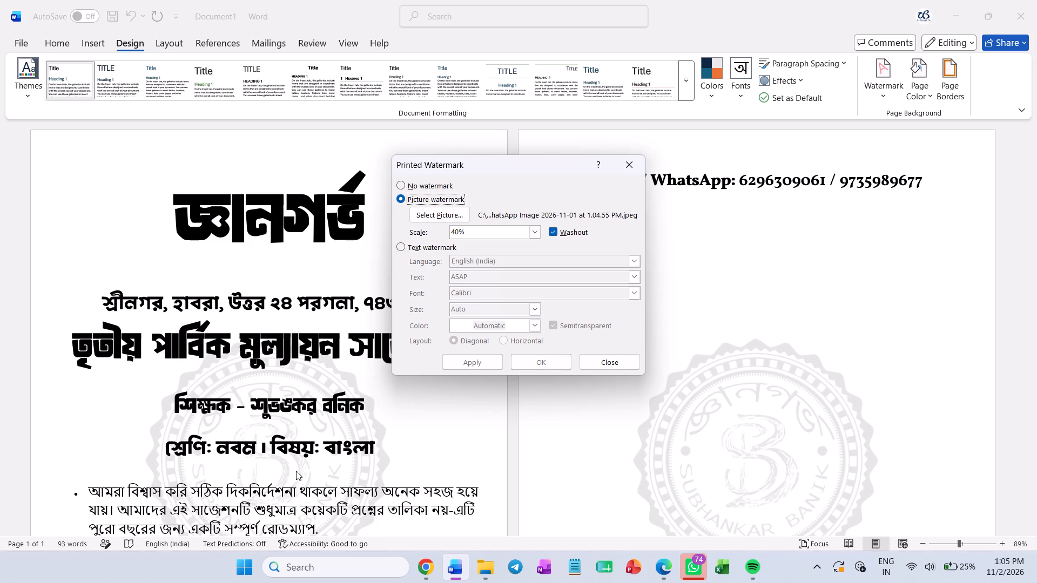
left_click(545, 361)
left_click(596, 360)
Delete the blank line after the last bullet point so the Phone/WhatsApp line moves back onto the first page.
scroll(596, 360, "down", 8)
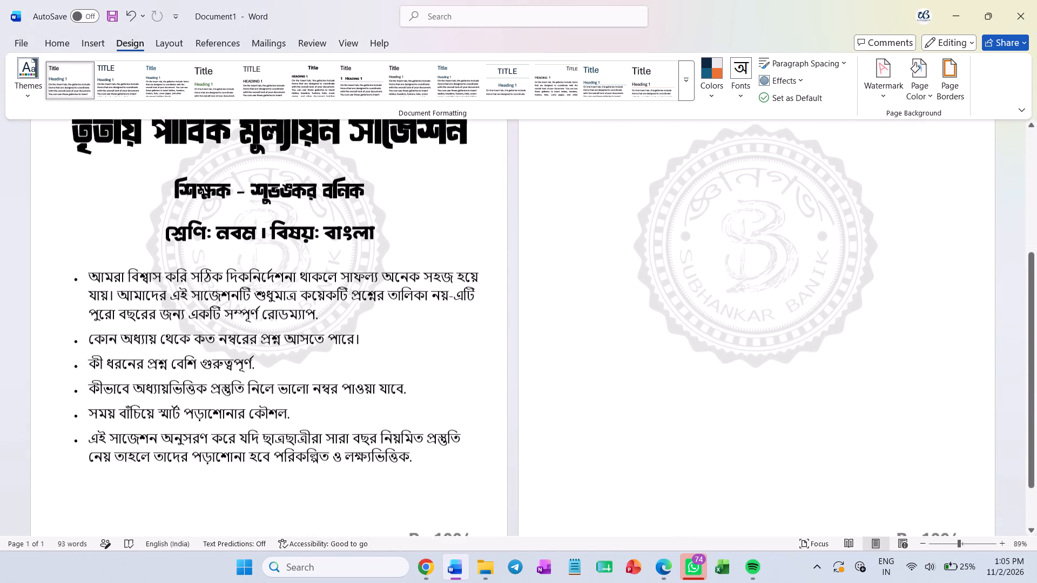
scroll(461, 461, "down", 3)
left_click(350, 439)
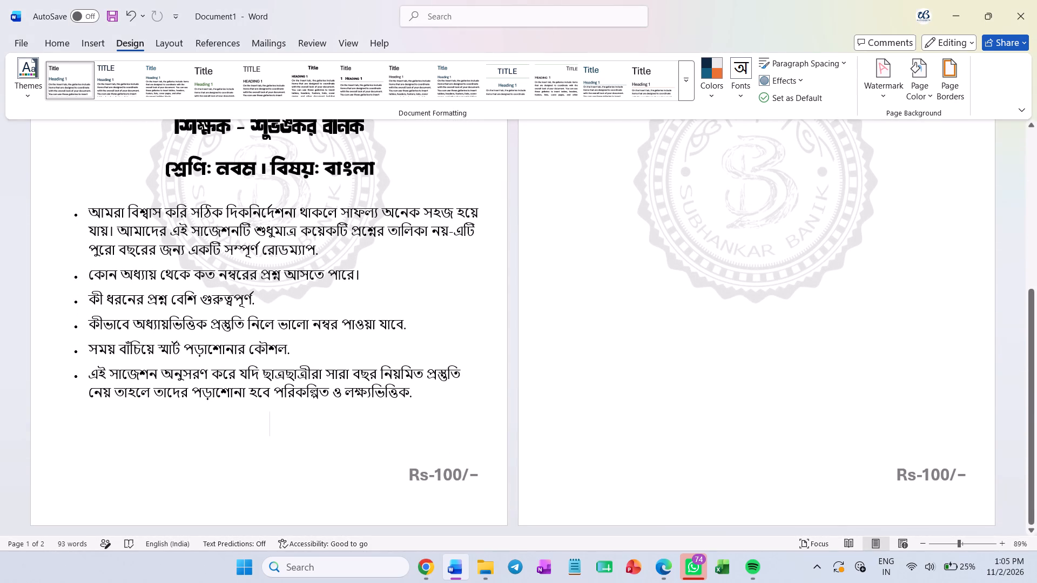
key("BackSpace")
key("BackSpace")
Set the line spacing of the Phone/WhatsApp contact line below the bullet list to 2.0.
scroll(345, 445, "up", 2)
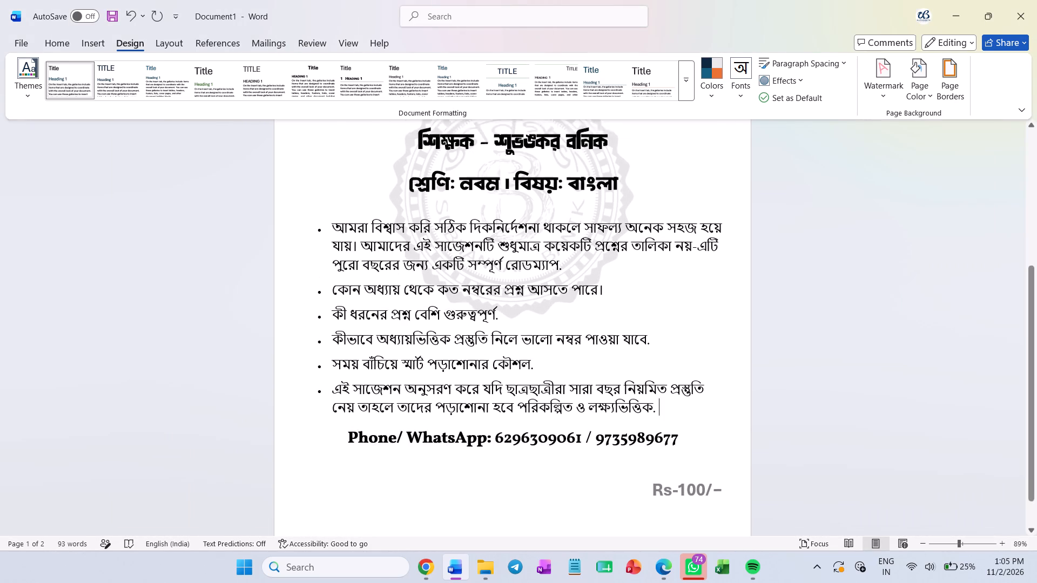
scroll(345, 445, "up", 12)
scroll(345, 445, "down", 10)
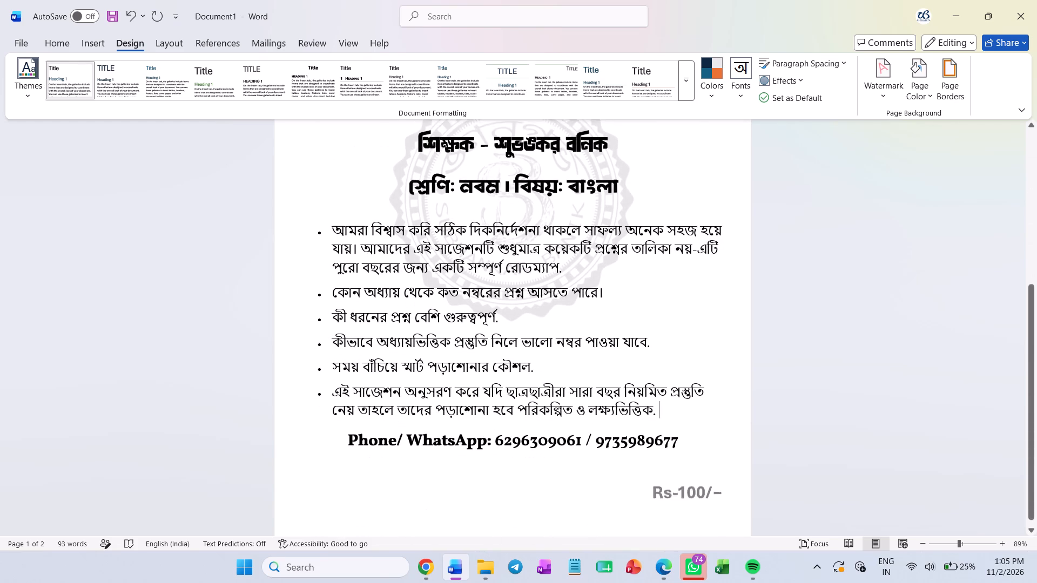
left_click_drag(335, 431, 679, 436)
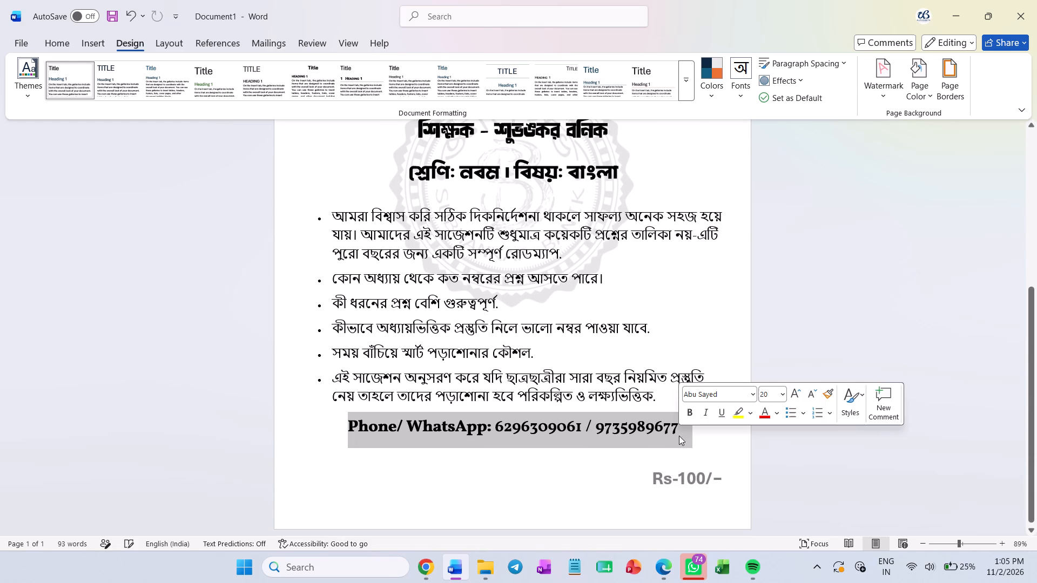
left_click(46, 36)
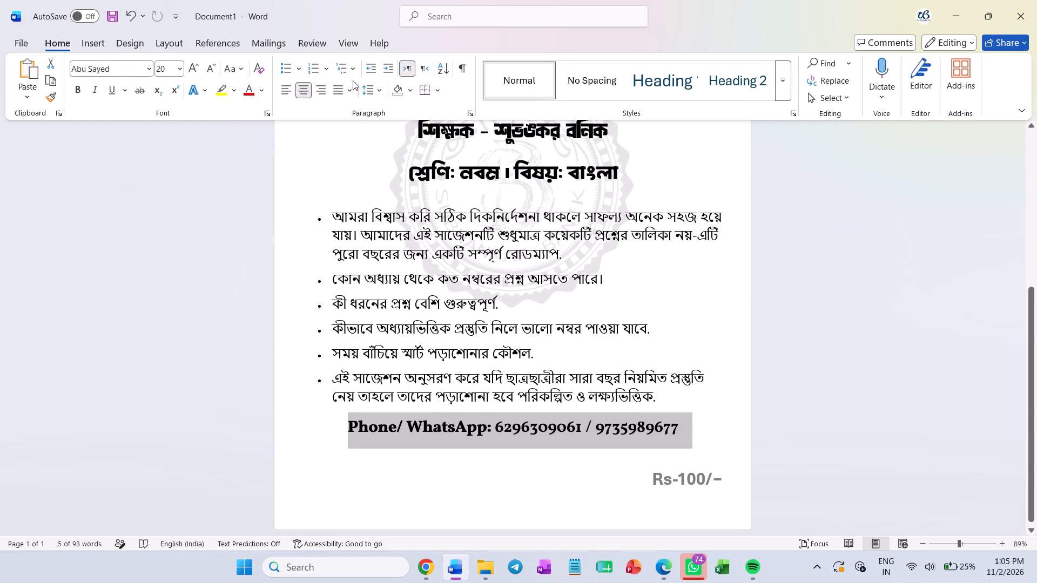
left_click(364, 84)
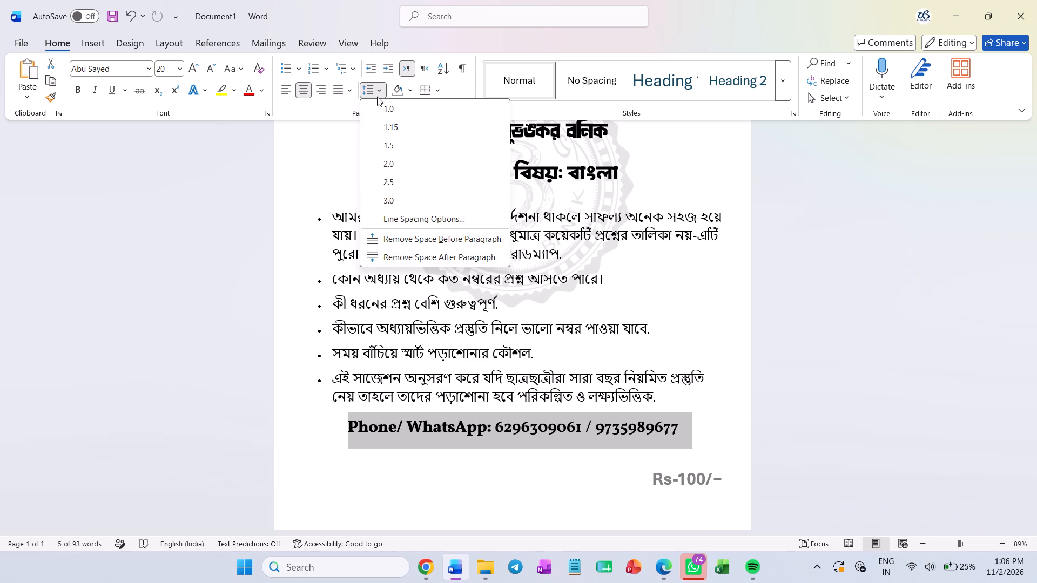
left_click(392, 164)
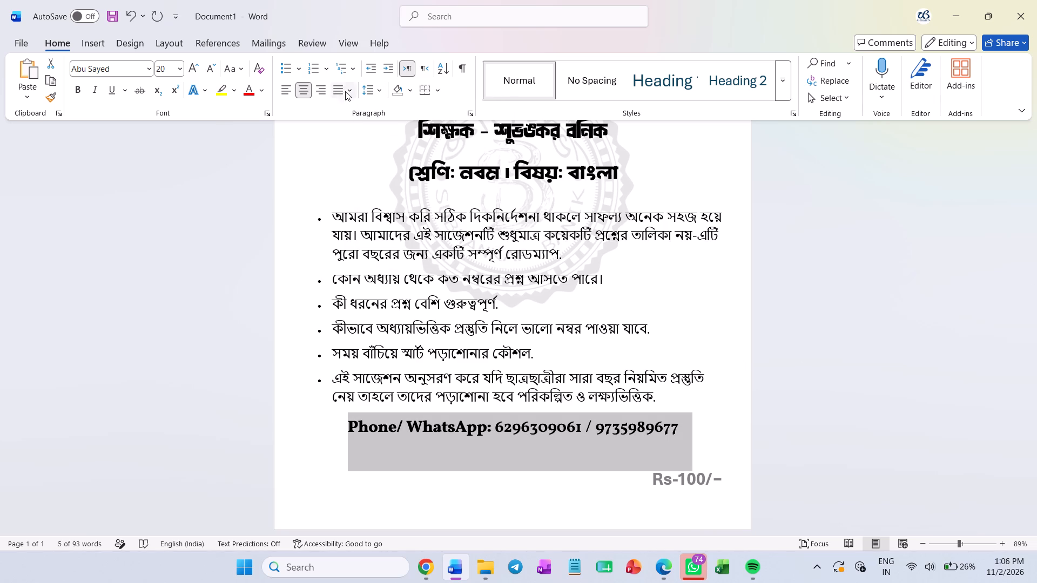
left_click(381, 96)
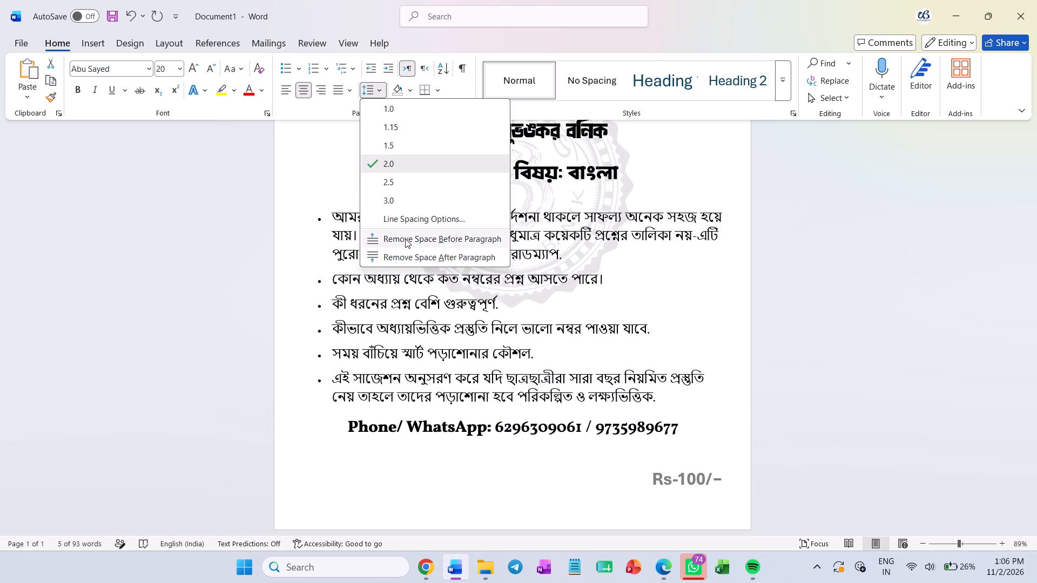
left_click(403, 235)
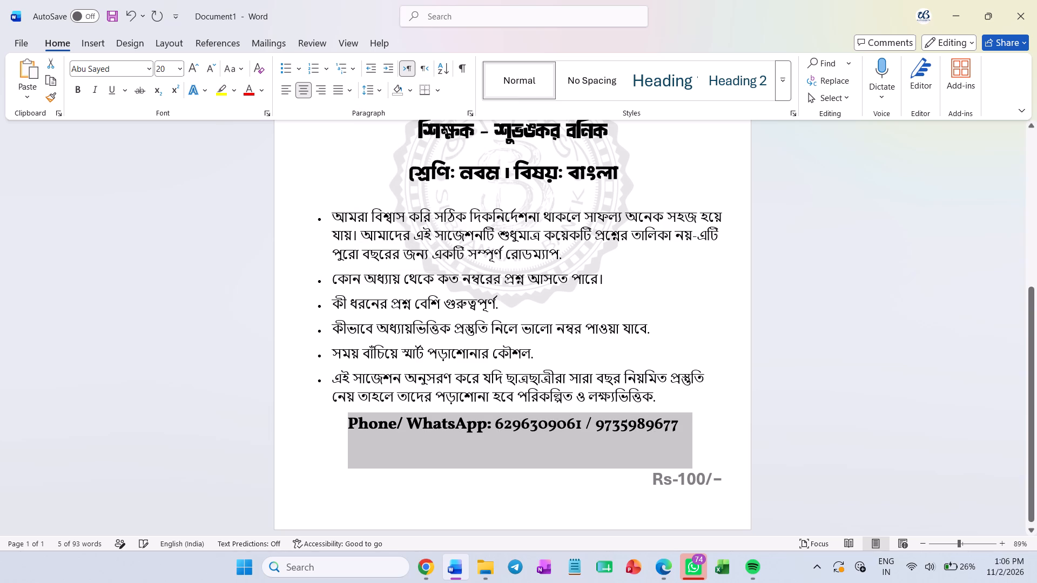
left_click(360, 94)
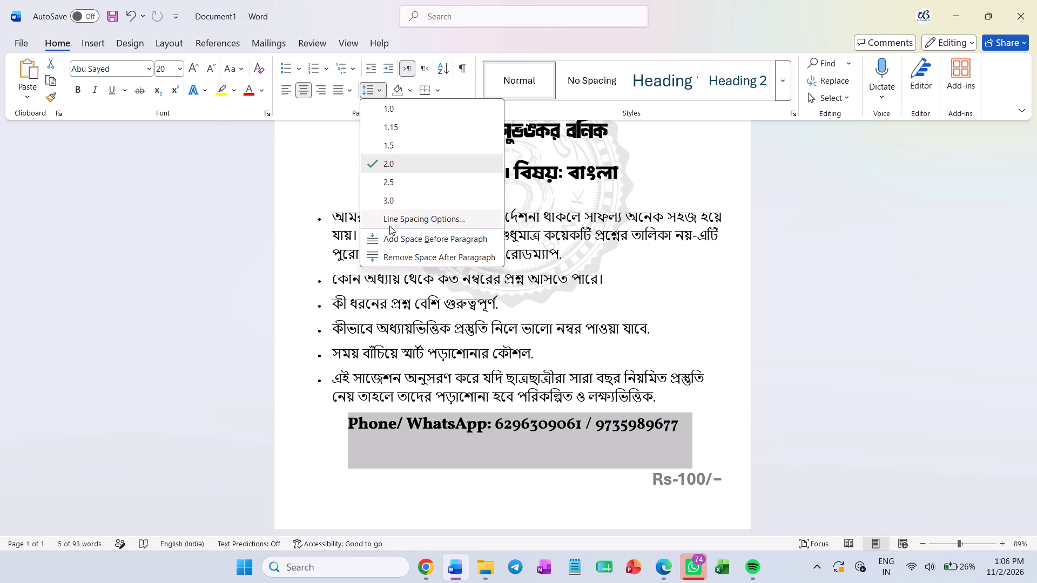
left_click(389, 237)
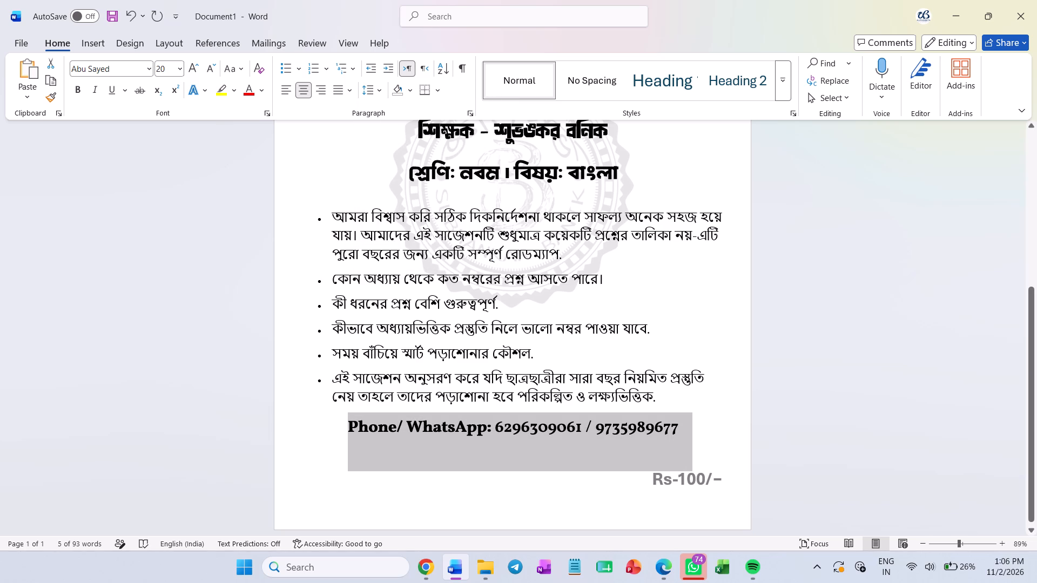